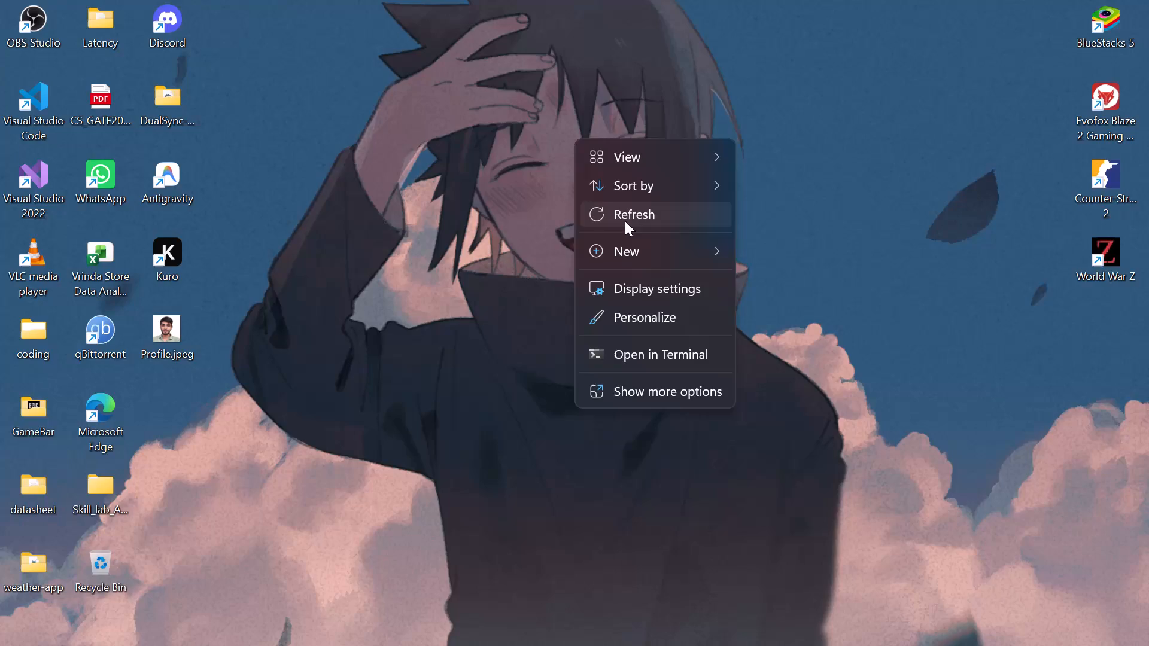
Delete the Profile.jpeg file from the desktop and refresh the desktop.
click(625, 221)
click(169, 340)
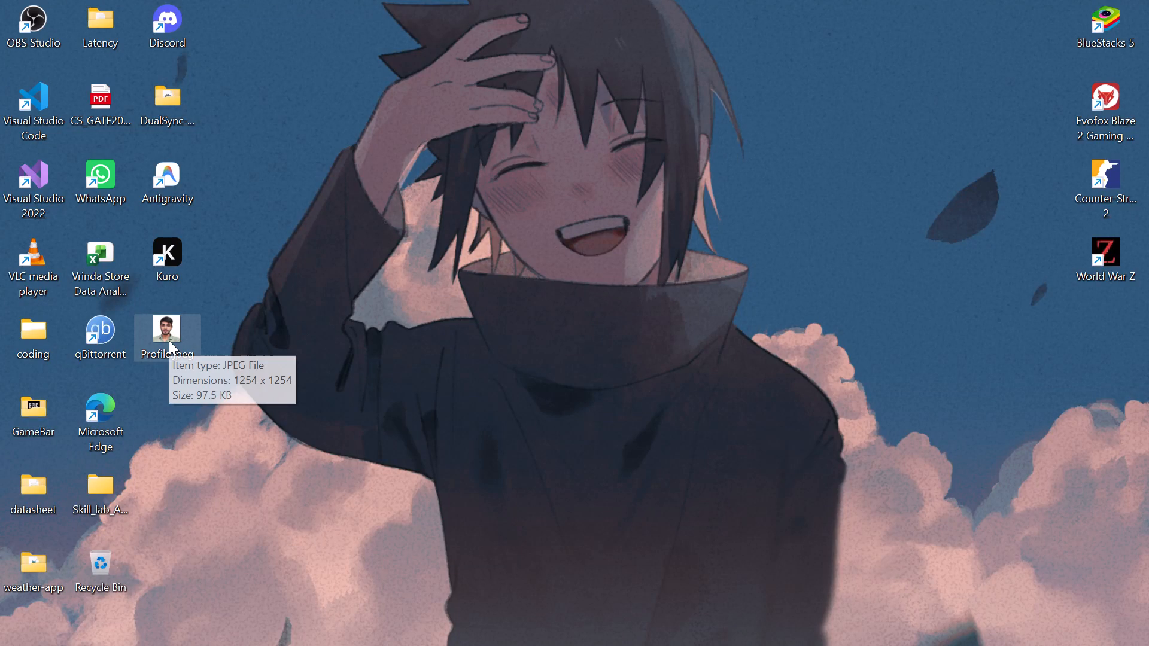
key(Delete)
right_click(169, 340)
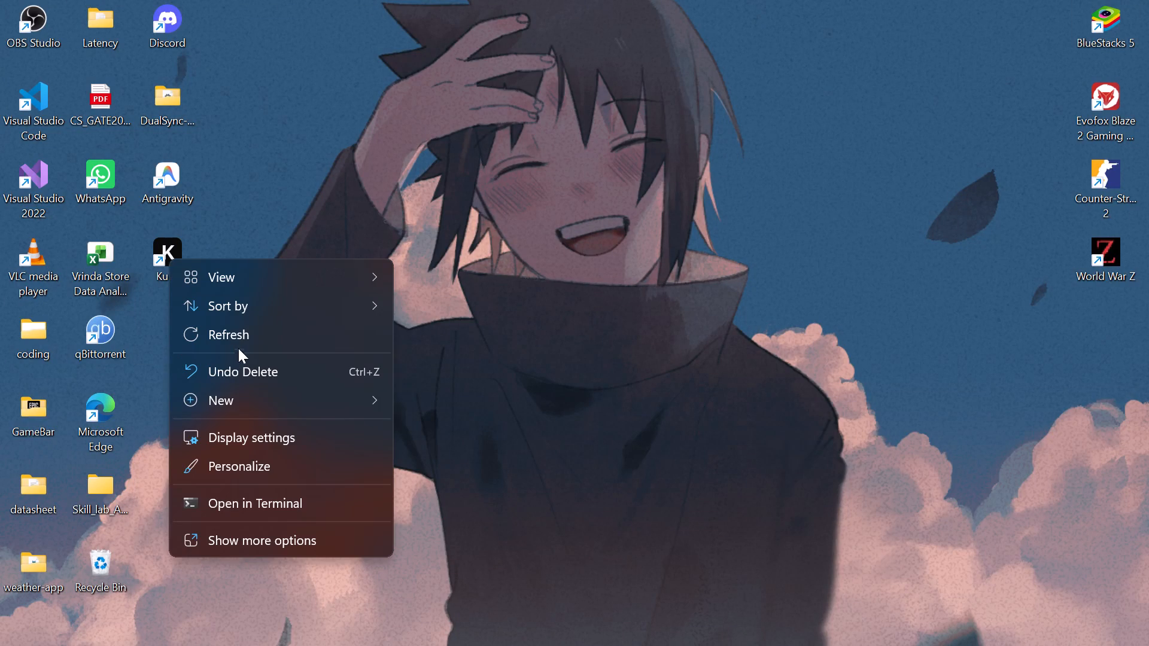
click(237, 330)
Empty the Recycle Bin, permanently deleting Profile.jpeg.
right_click(107, 574)
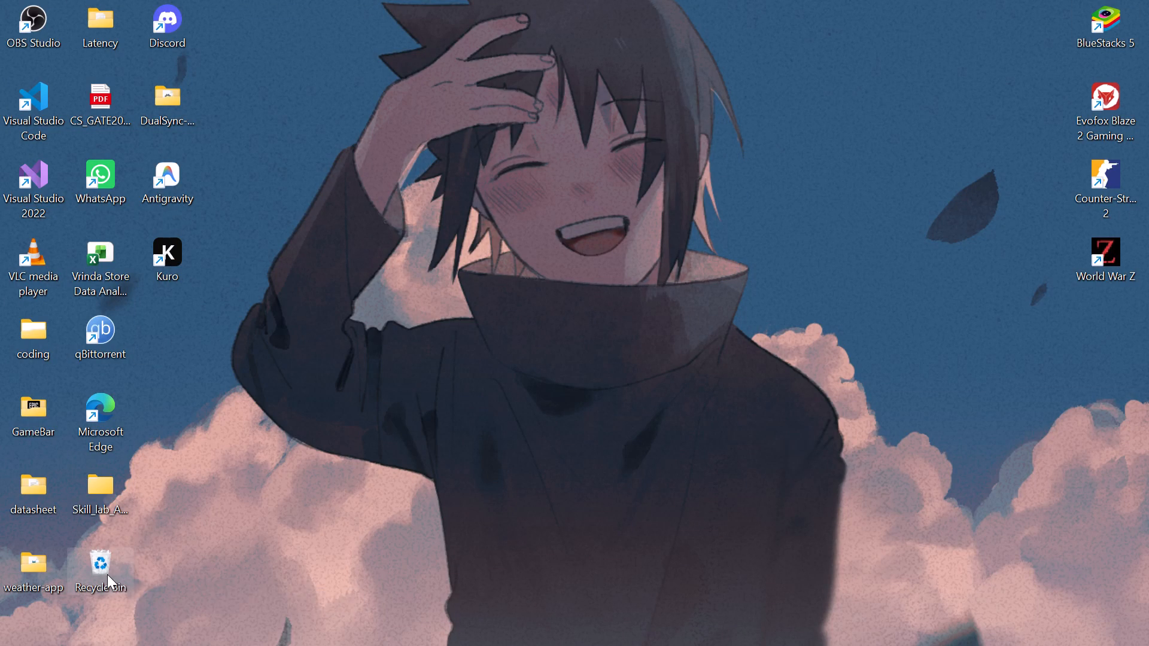
double_click(143, 445)
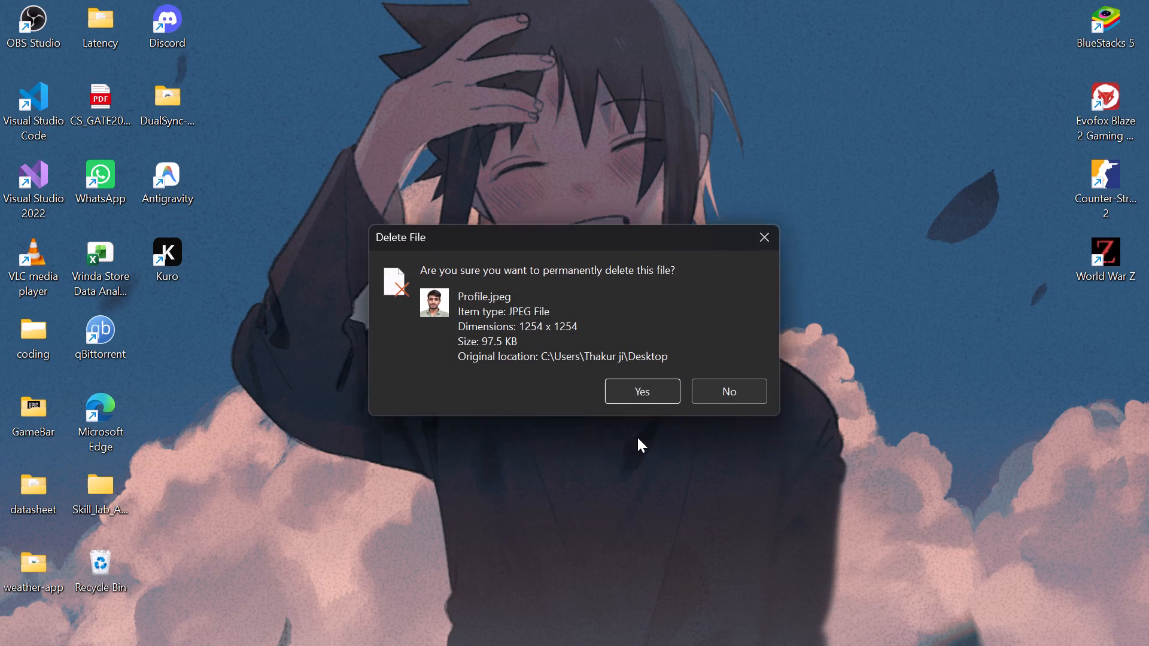
click(619, 379)
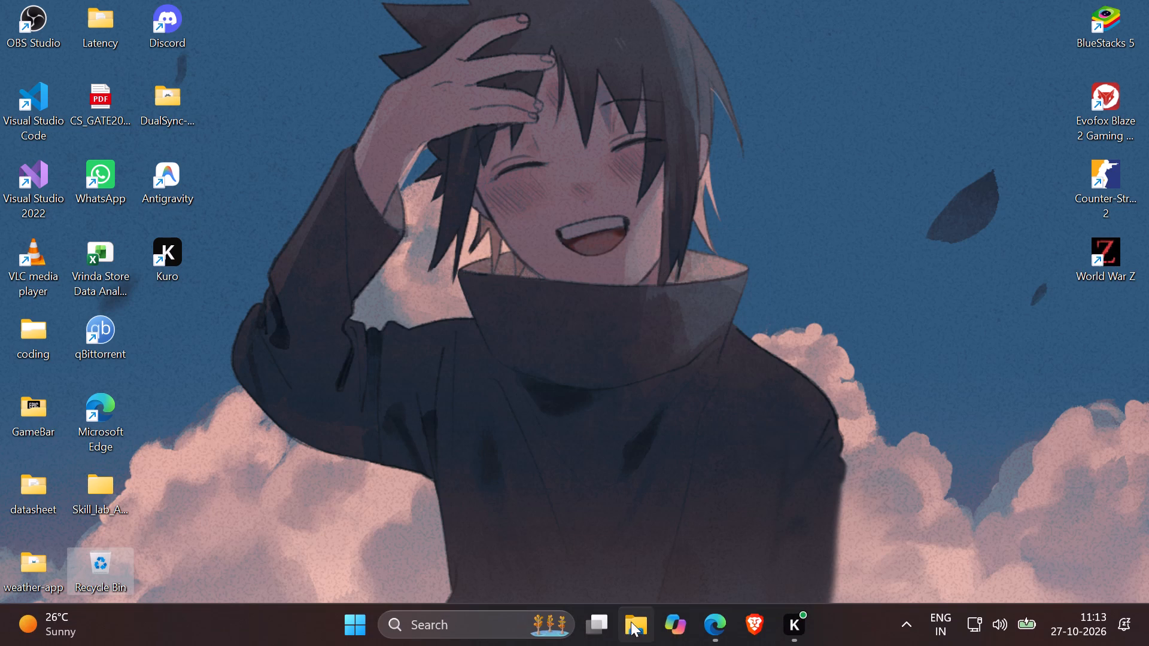
Open Microsoft Store.
click(462, 643)
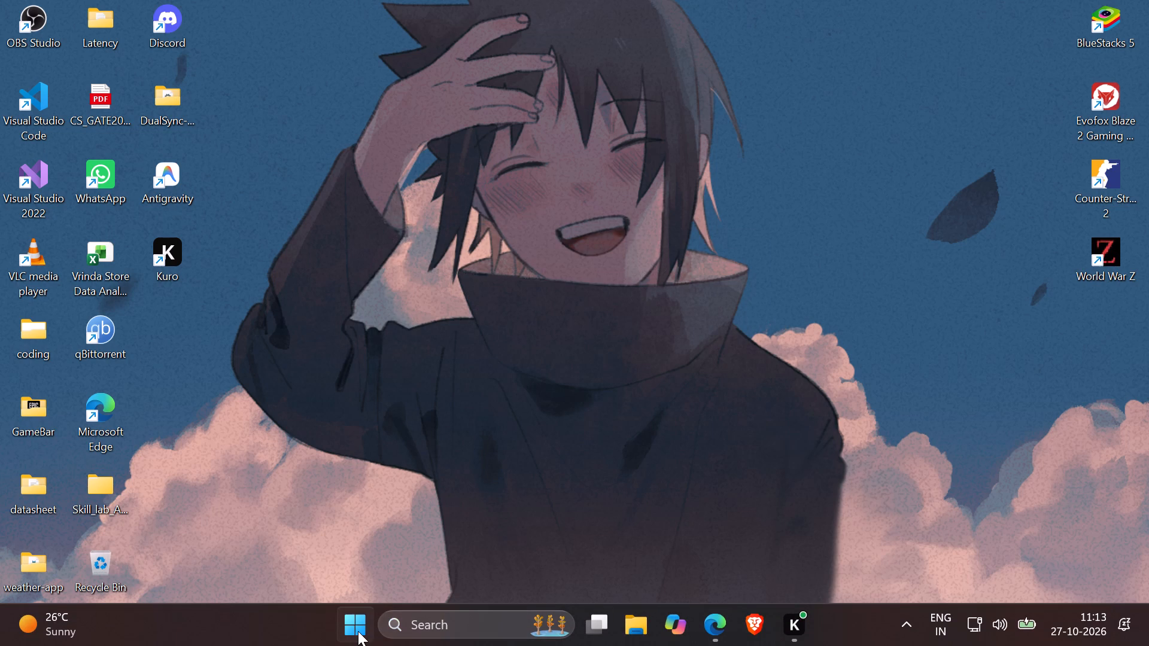
click(358, 631)
click(538, 190)
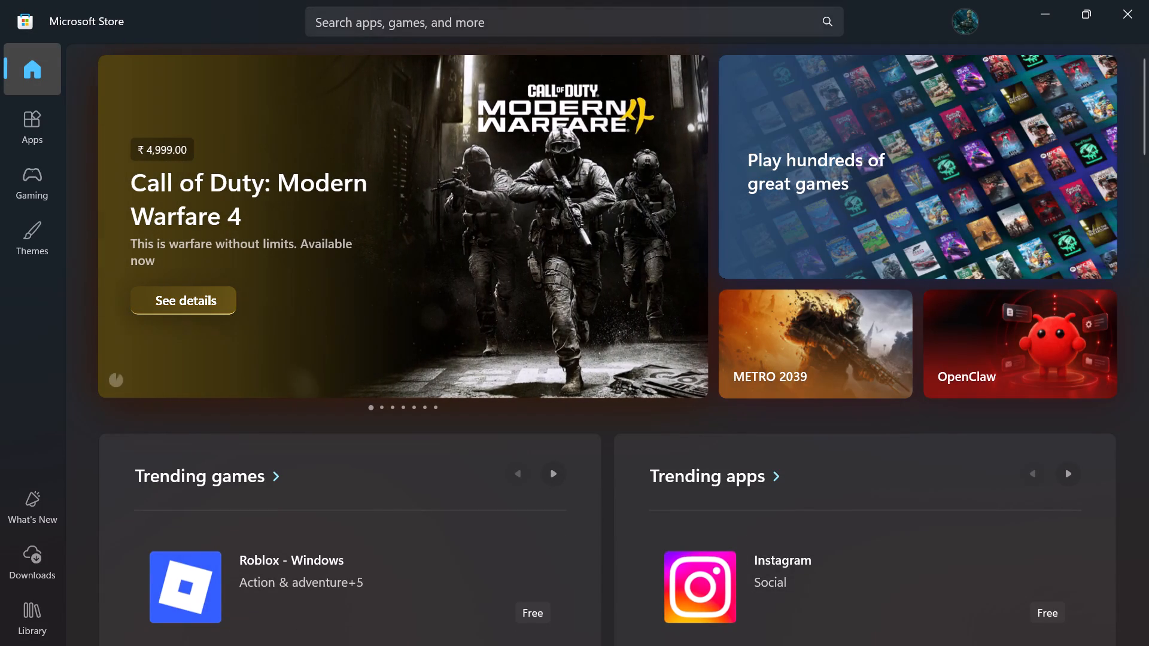
Search the store for "power bi" and open the Power BI Desktop product page.
click(455, 18)
text(po)
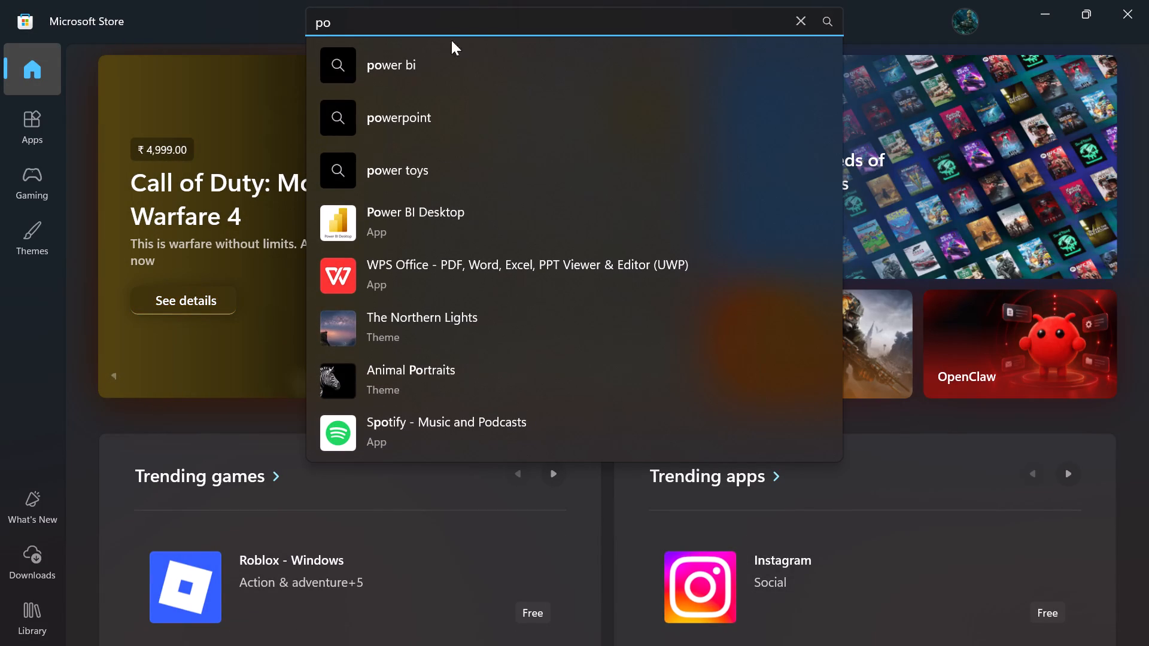
click(458, 68)
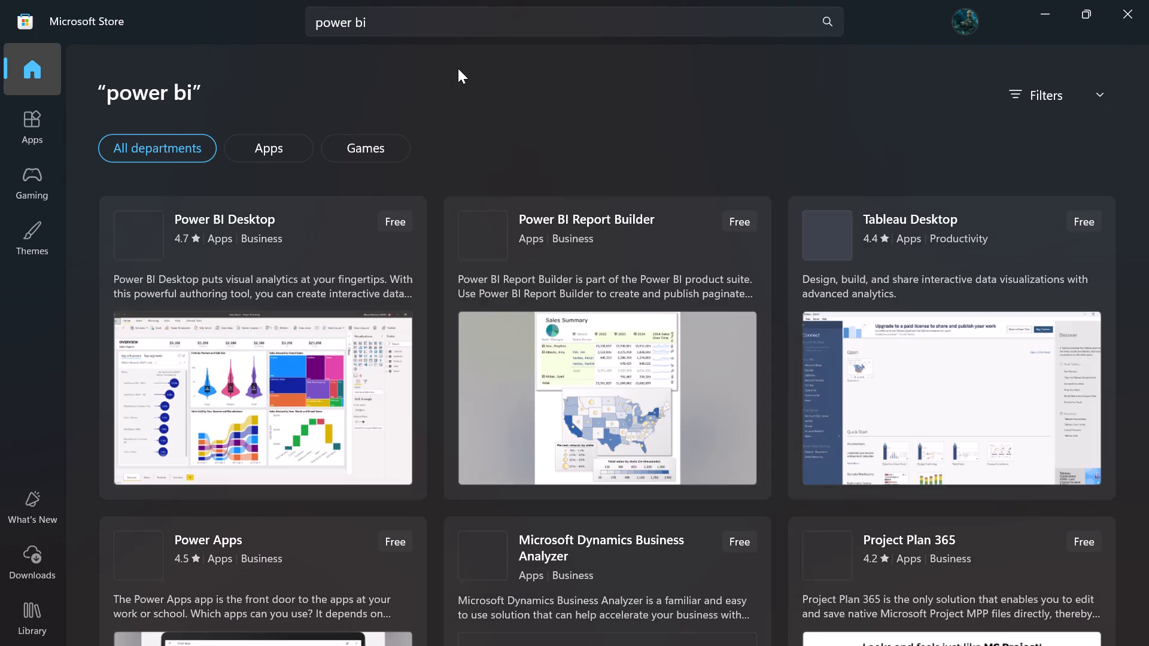
click(238, 209)
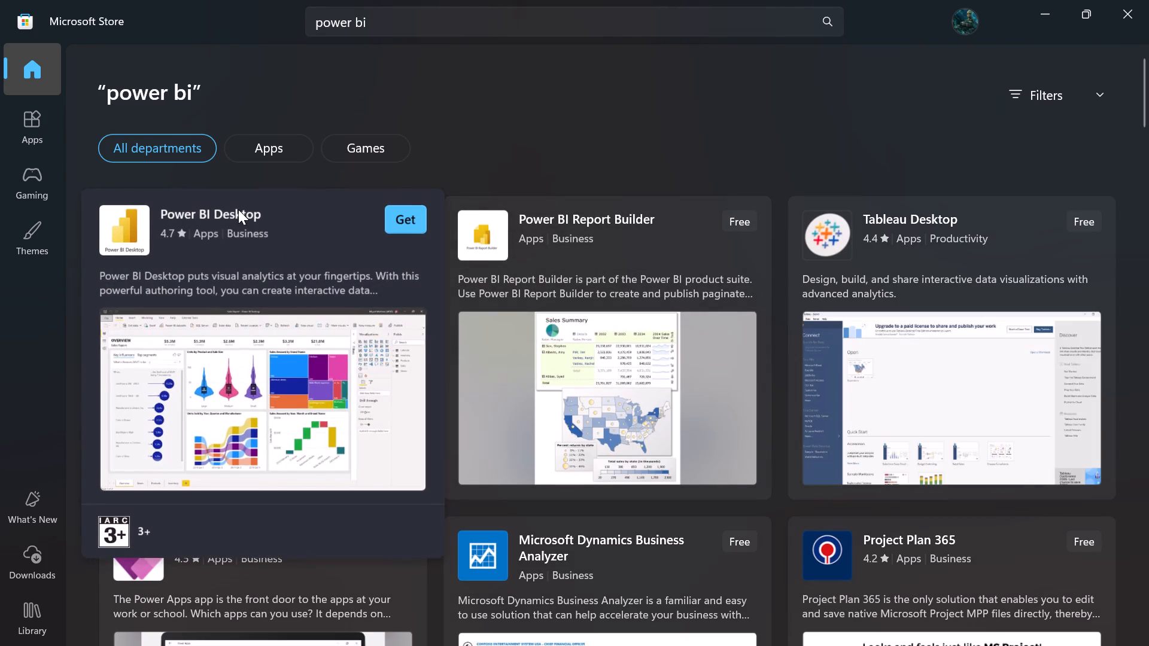
Start downloading and installing Power BI Desktop.
click(257, 301)
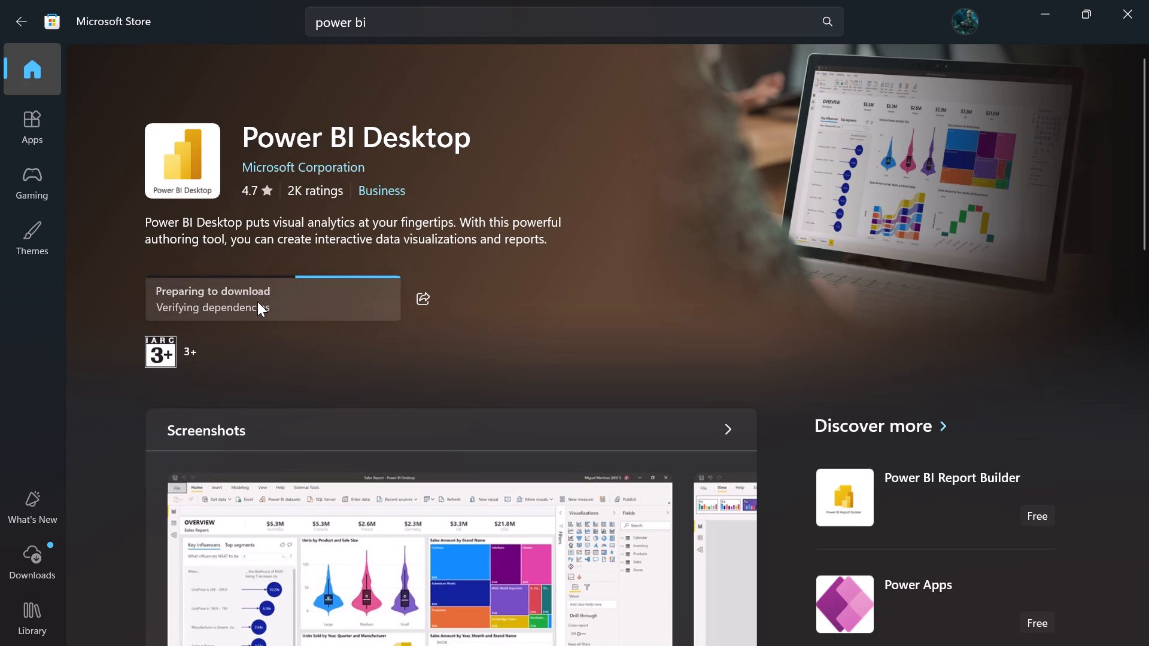
click(257, 301)
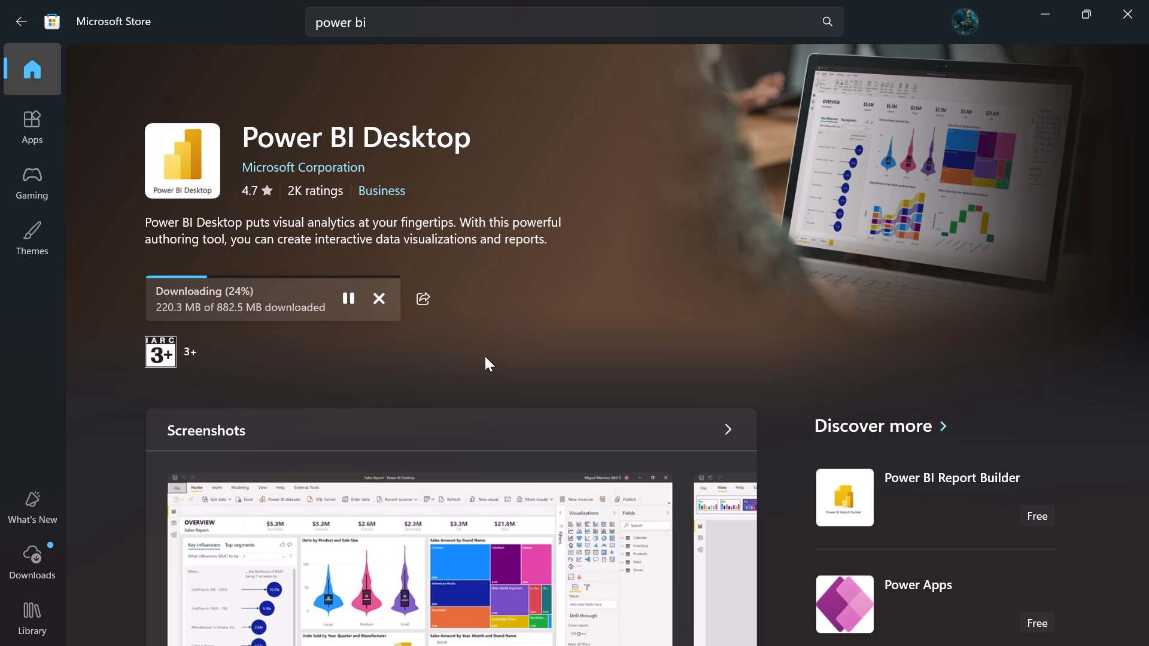
Look through the system quick settings, from the Wi-Fi and Bluetooth toggles to the hotspot, Cast and Project options.
click(1016, 627)
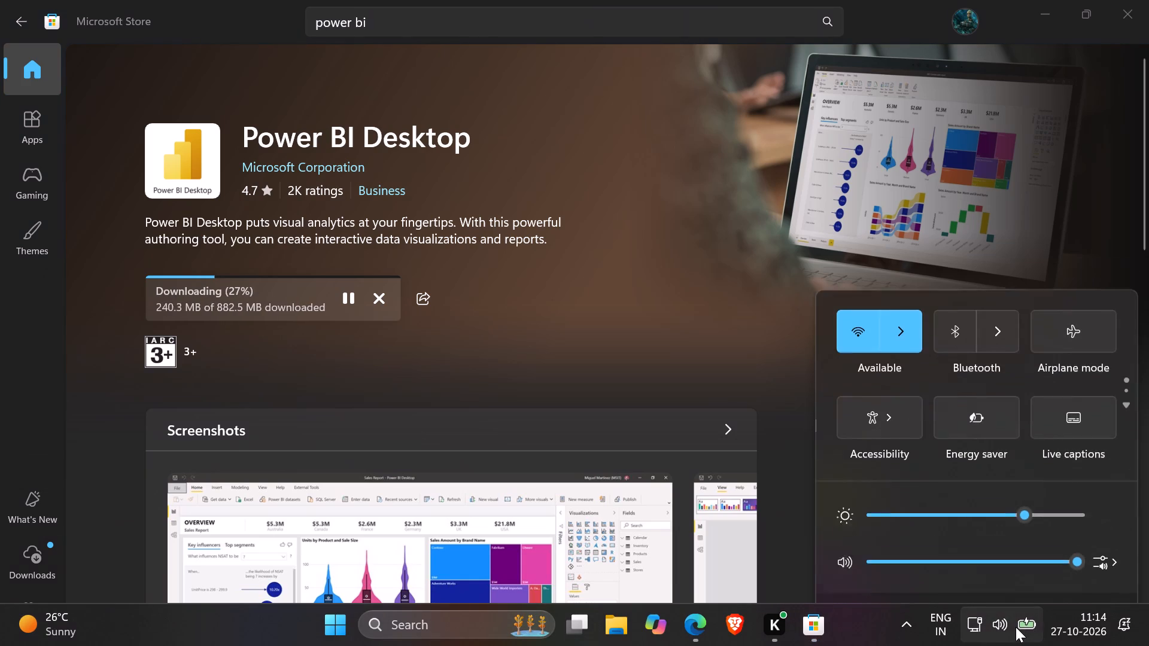
scroll(999, 370, down, 1)
ctrl+scroll(999, 370, up, 1)
ctrl+scroll(999, 370, down, 1)
scroll(999, 370, down, 1)
ctrl+scroll(999, 370, up, 1)
ctrl+scroll(999, 370, down, 1)
ctrl+scroll(999, 370, up, 1)
ctrl+scroll(999, 370, down, 1)
scroll(999, 370, down, 2)
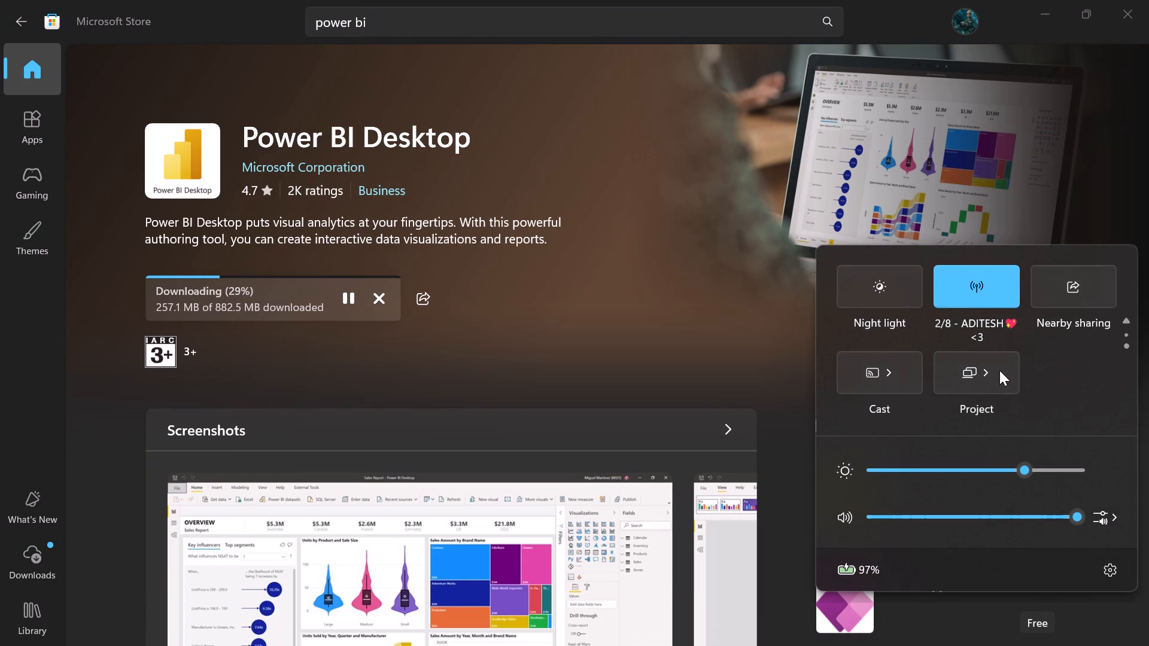
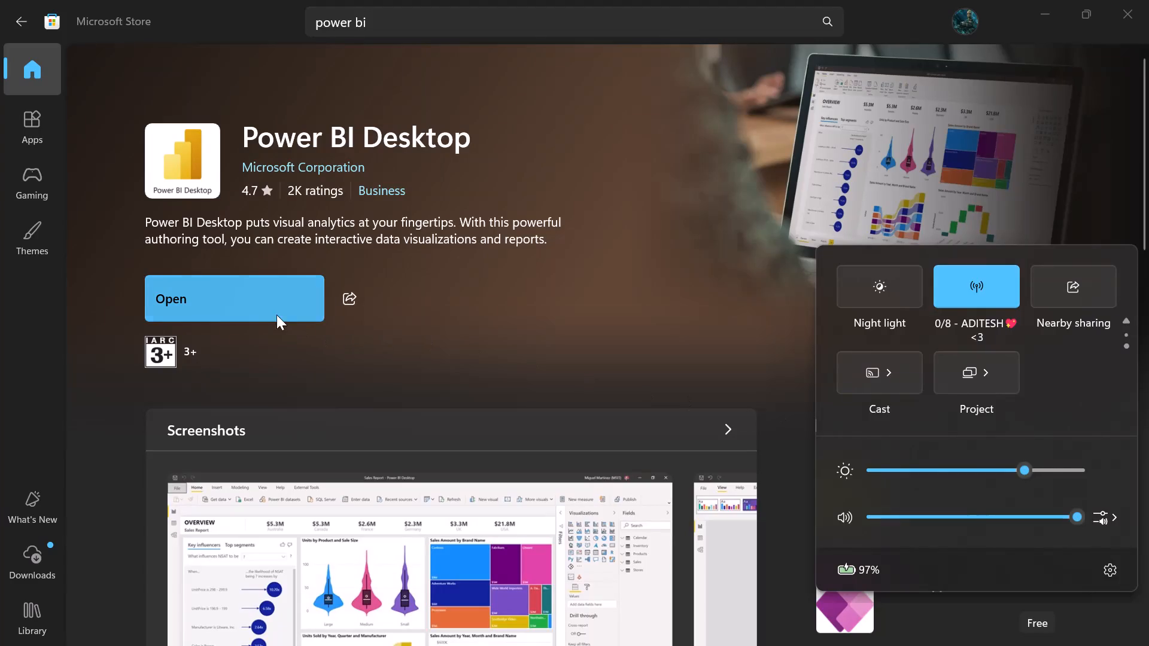
Launch the installed Power BI Desktop from its store page and close the Microsoft Store window.
click(266, 280)
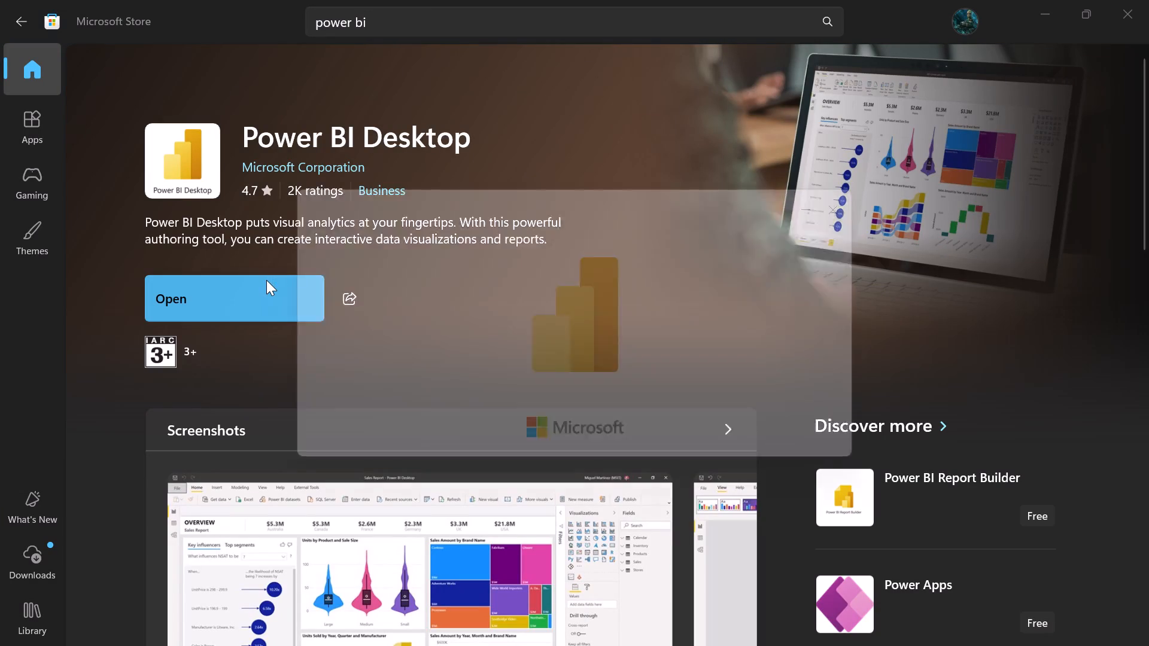
click(1138, 0)
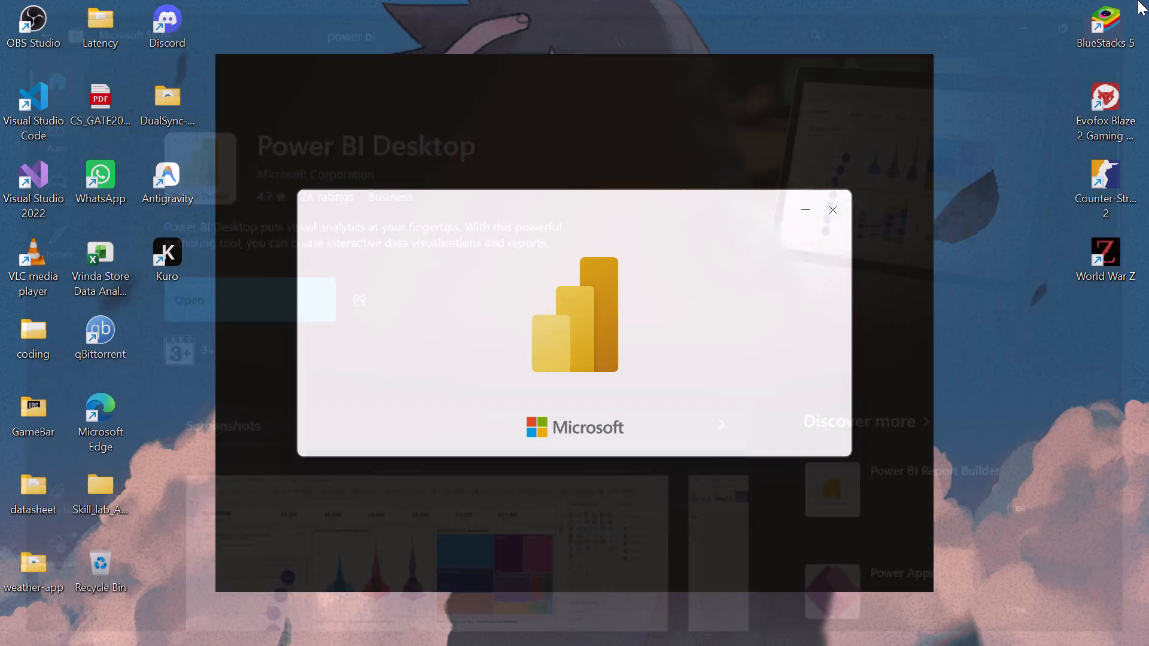
click(664, 354)
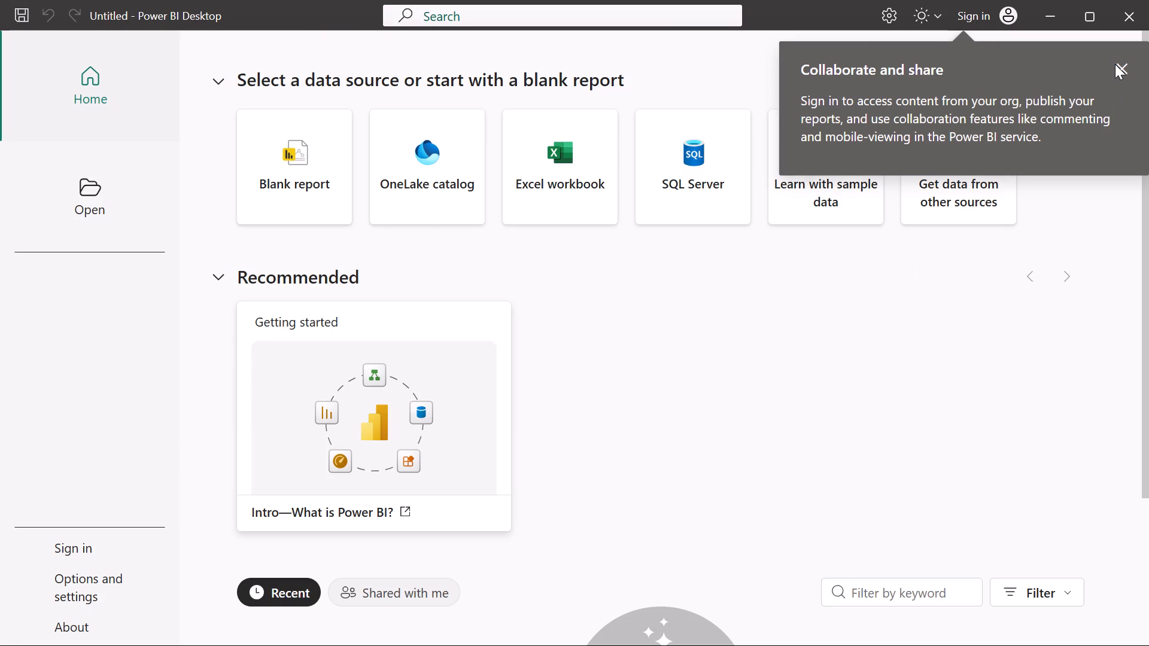
Dismiss the "Collaborate and share" sign-in tip on the Power BI Desktop home screen.
click(1112, 69)
click(1126, 68)
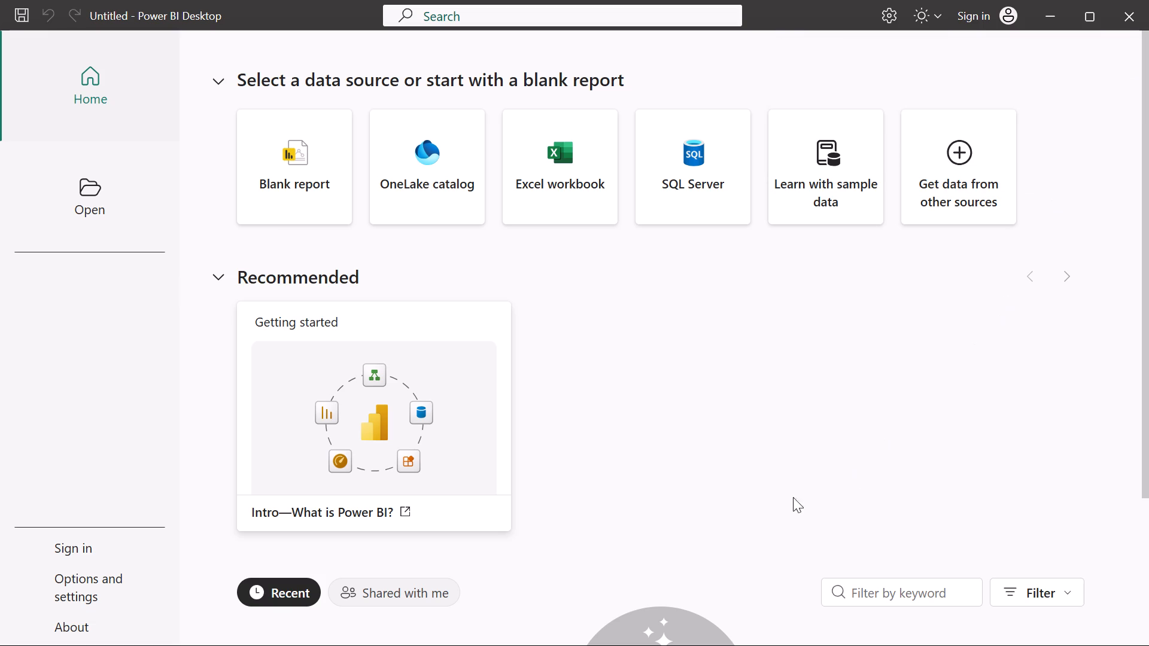
click(750, 546)
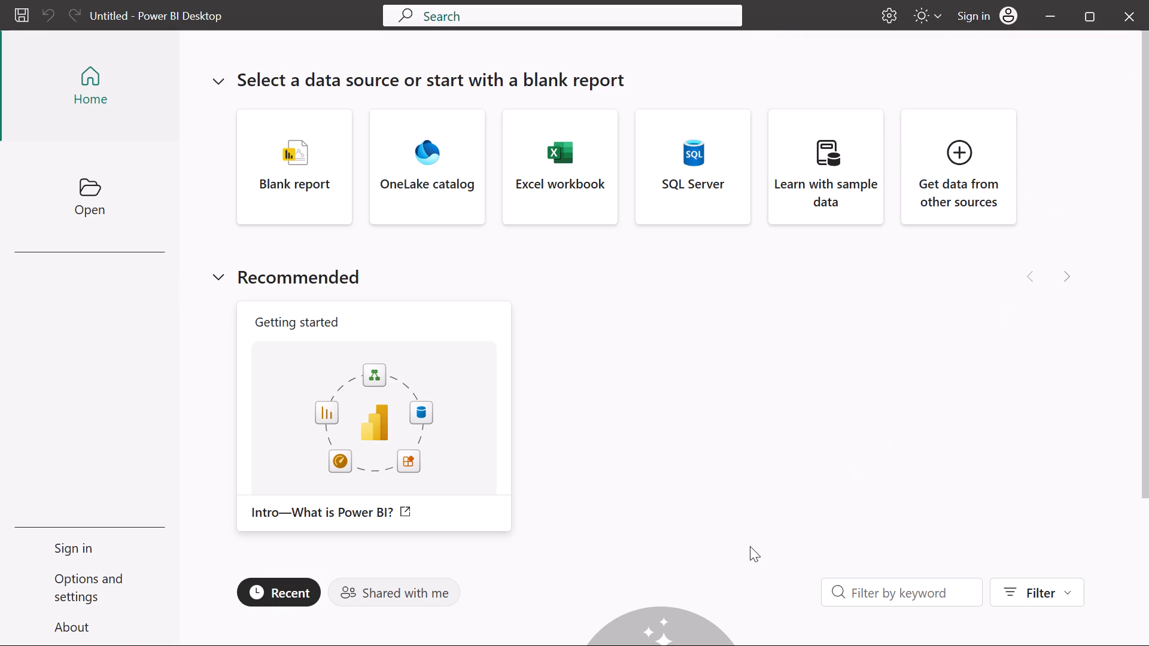
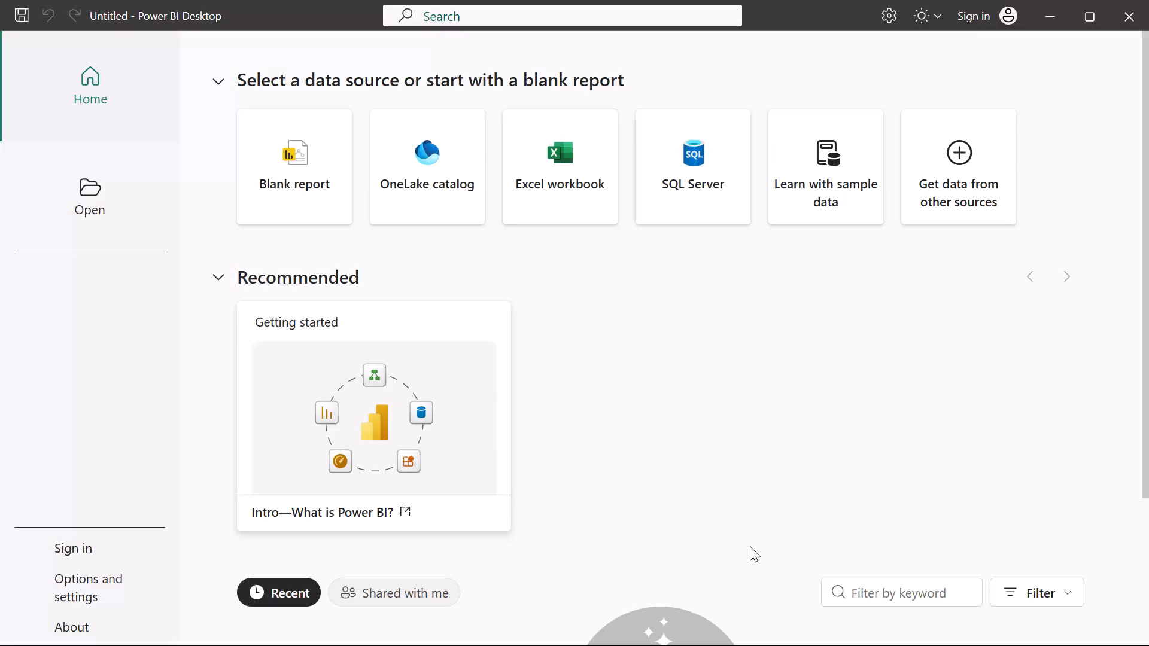
Open the sample data start option from the home screen, and close its "Two ways to use sample data" dialog without loading anything.
scroll(719, 336, up, 5)
click(784, 212)
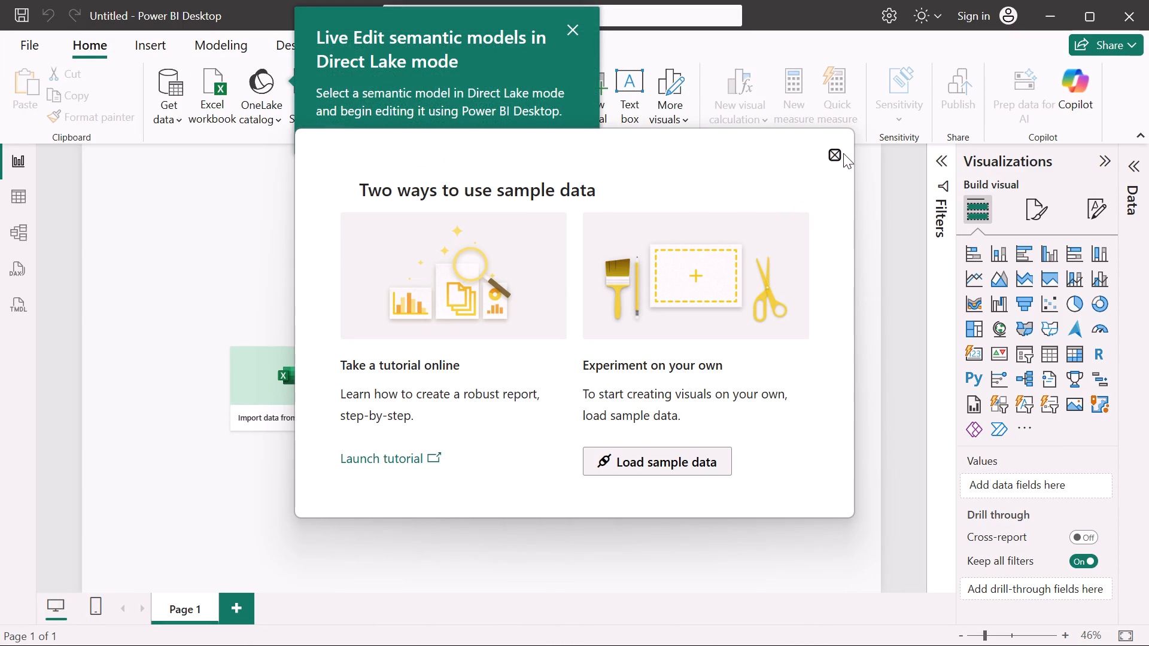
click(831, 156)
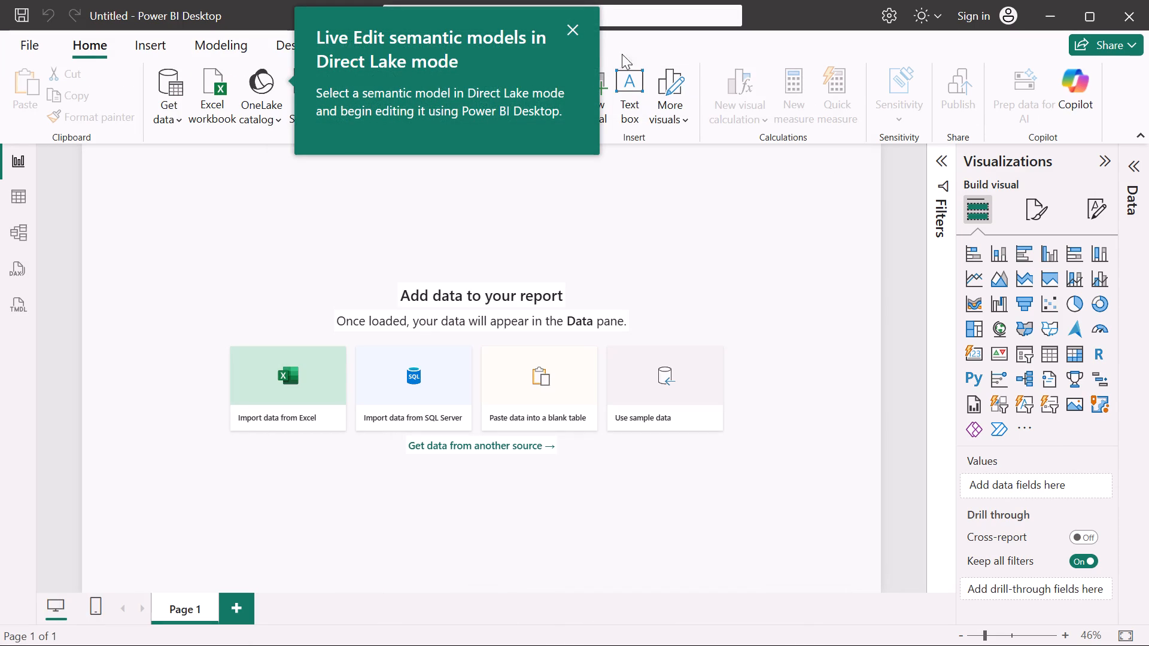
Dismiss the "Live Edit semantic models in Direct Lake mode" tip covering the report editor.
click(573, 28)
scroll(573, 28, right, 4)
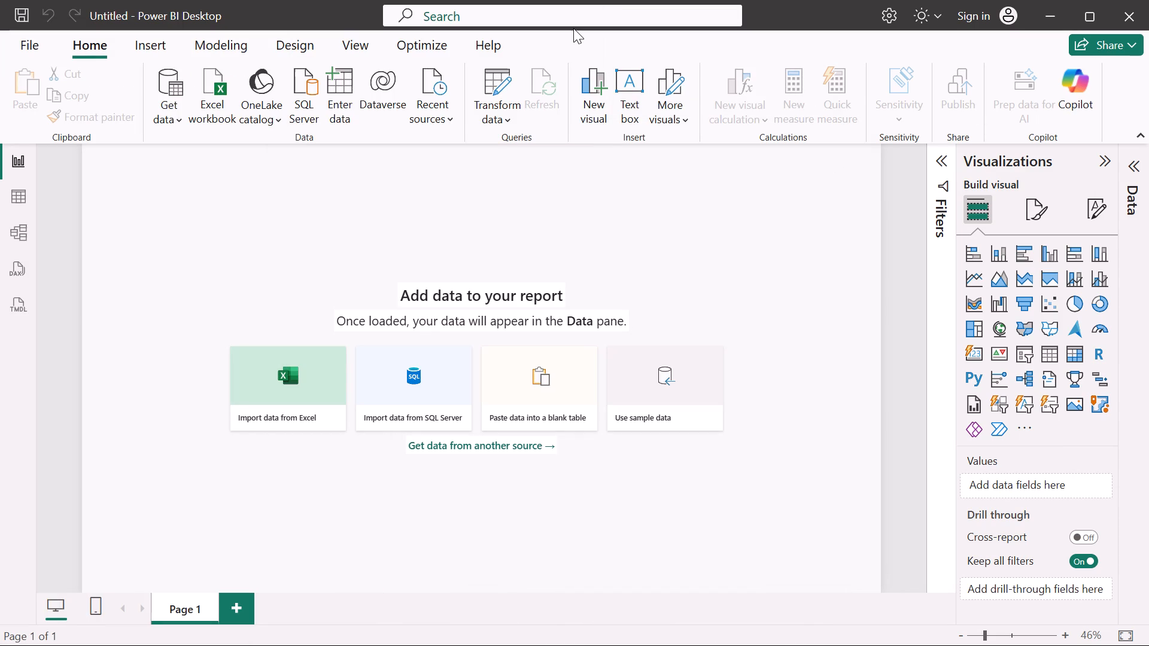
scroll(573, 28, right, 6)
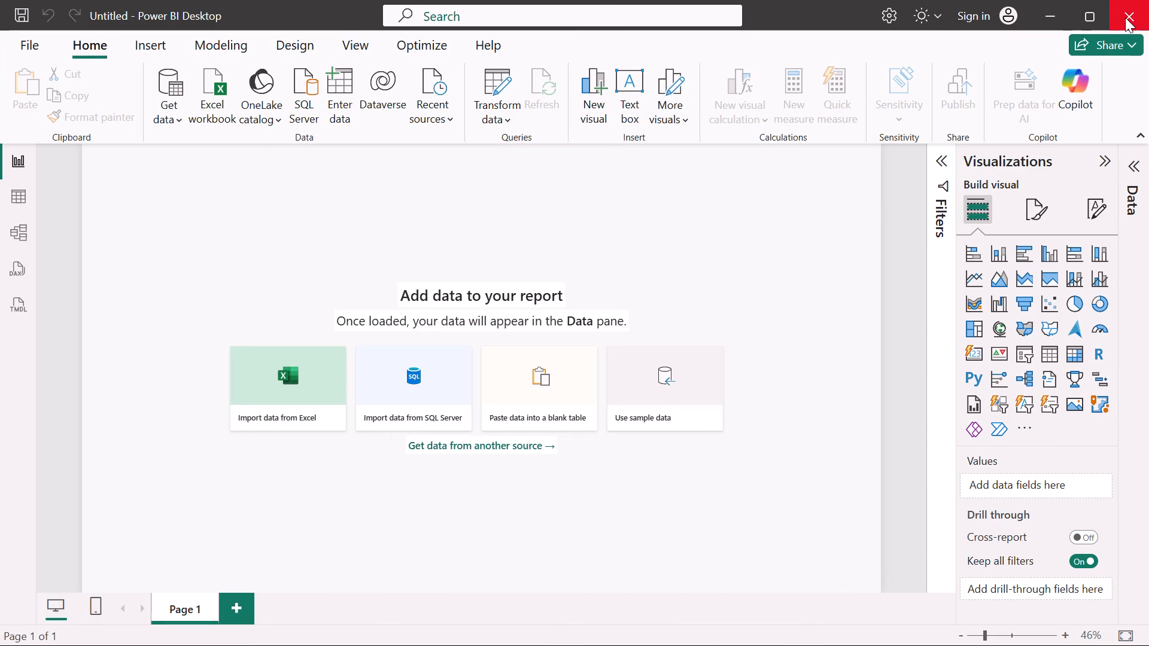
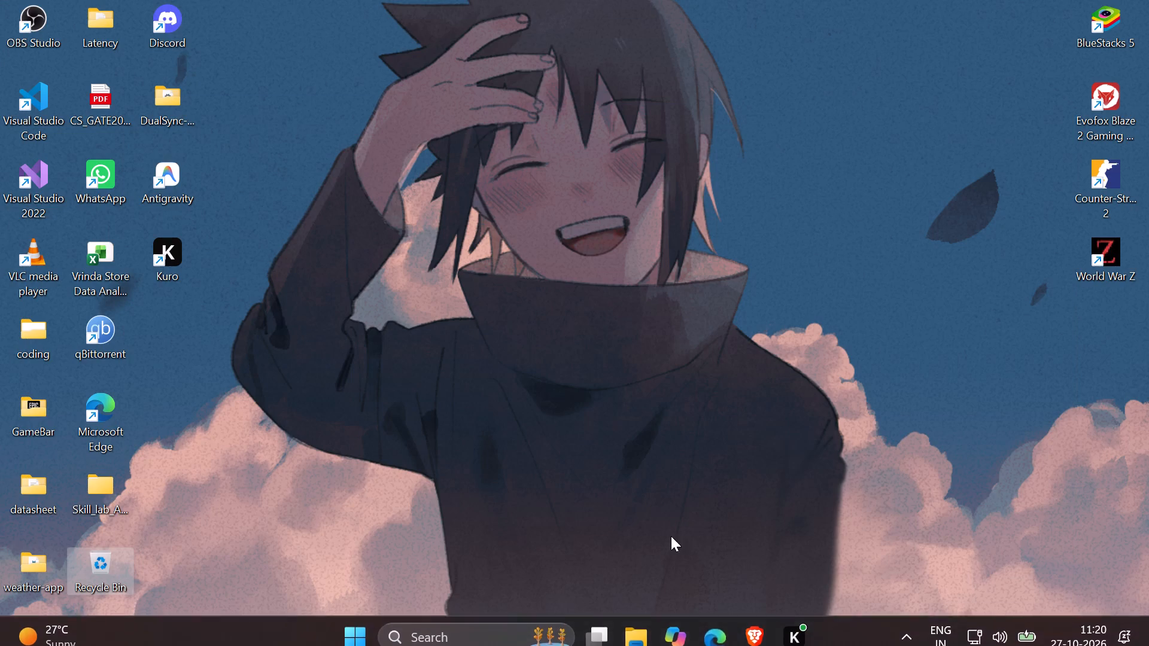
Launch the recently added Power BI Desktop app again from the Windows desktop.
click(358, 626)
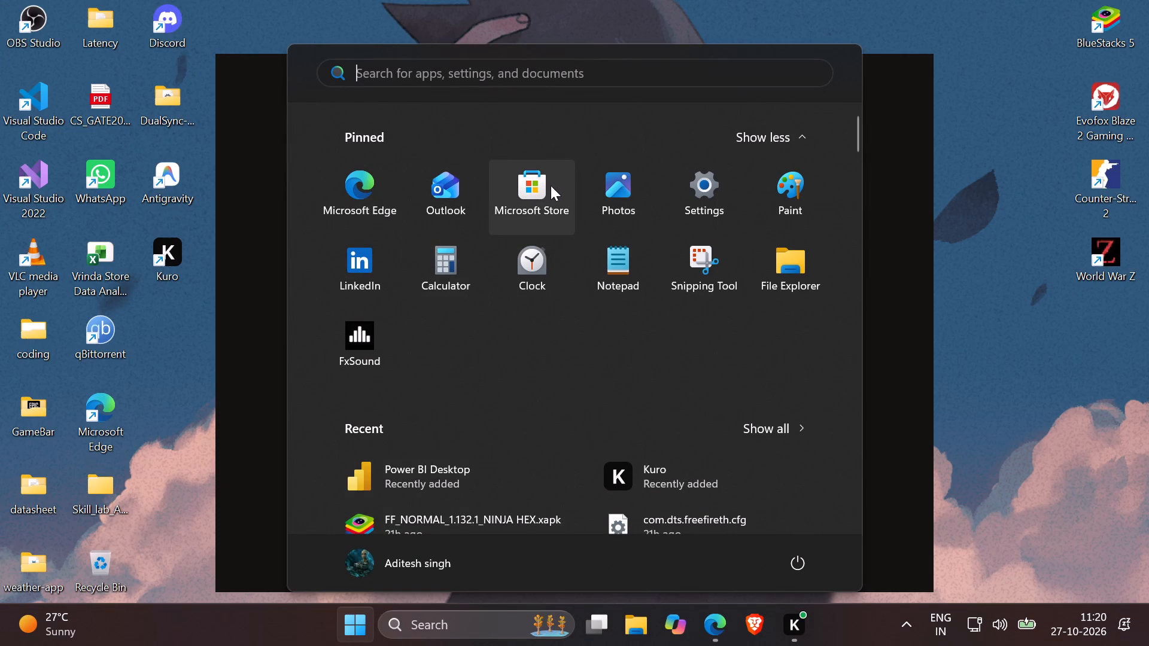
scroll(539, 185, down, 2)
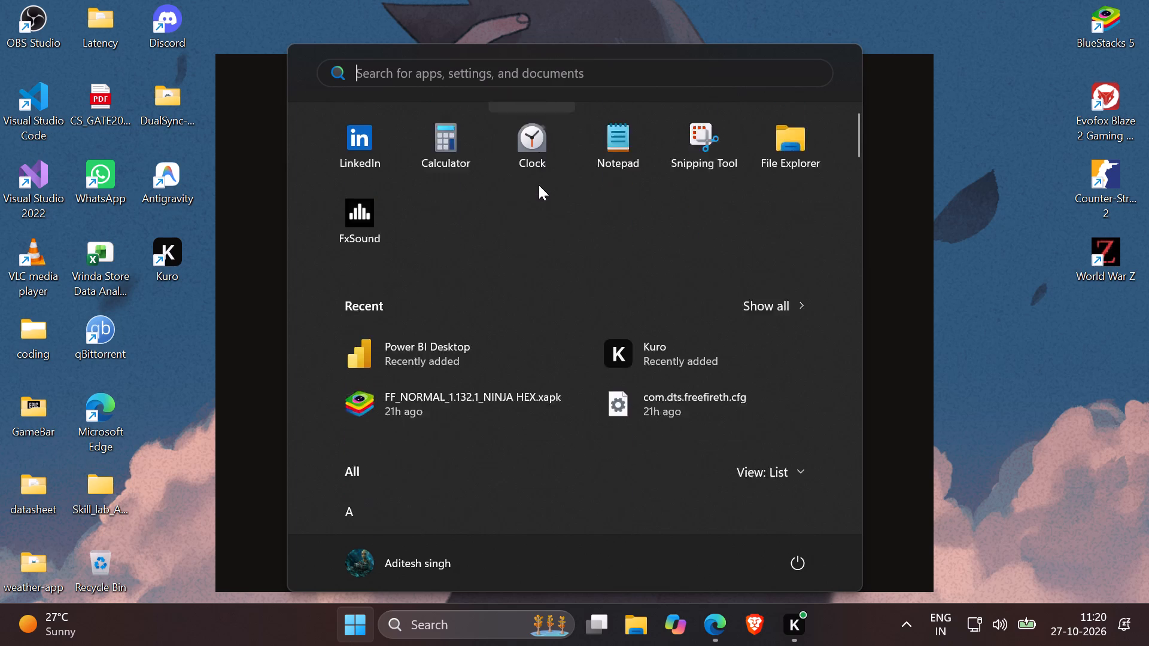
scroll(539, 185, up, 11)
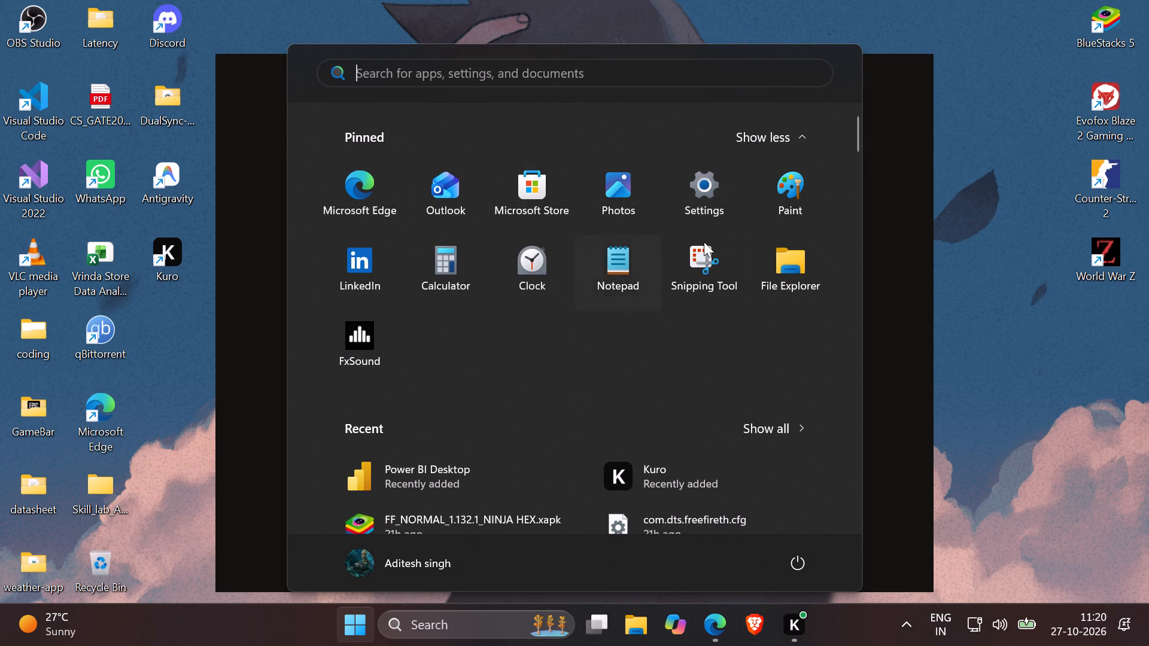
click(462, 480)
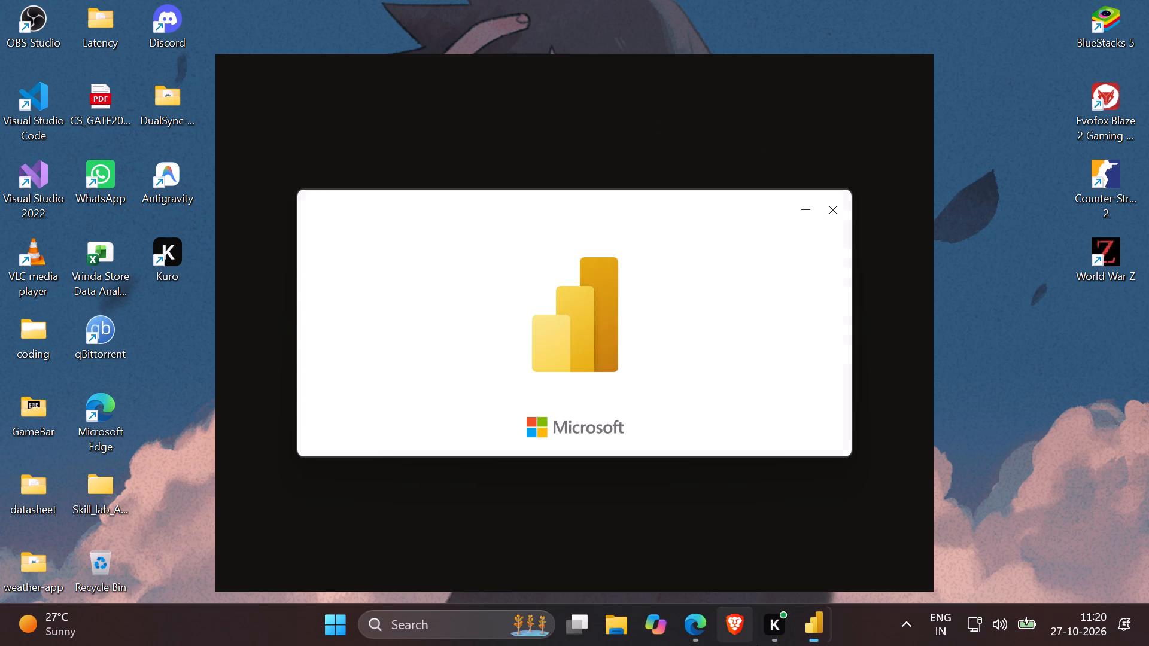
click(651, 295)
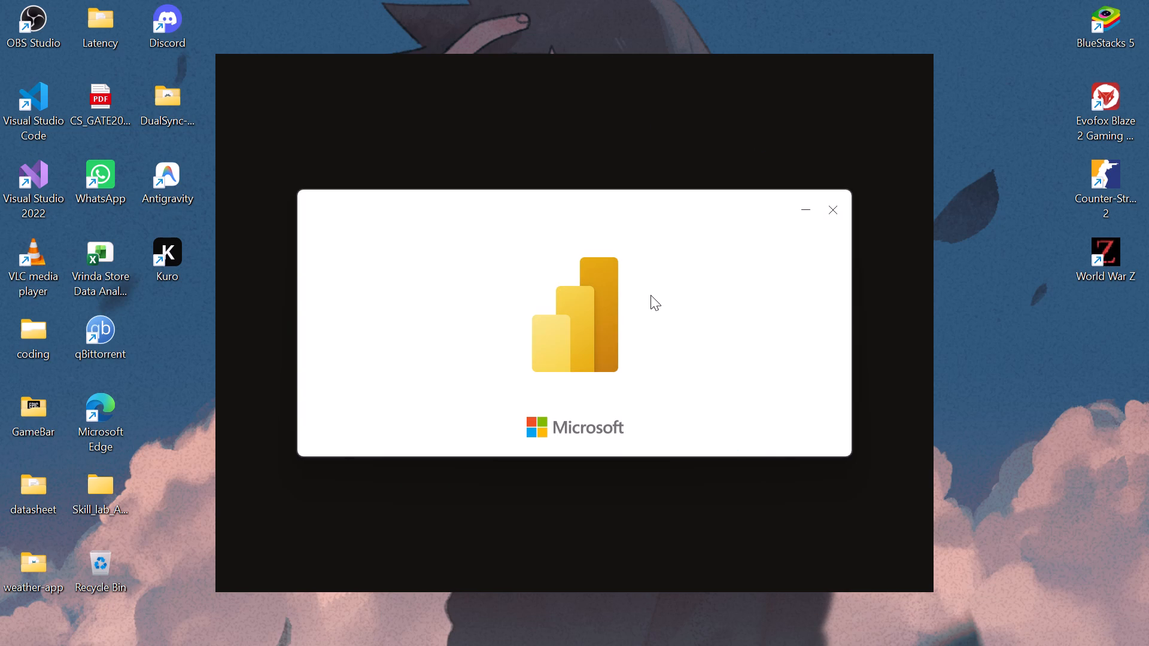
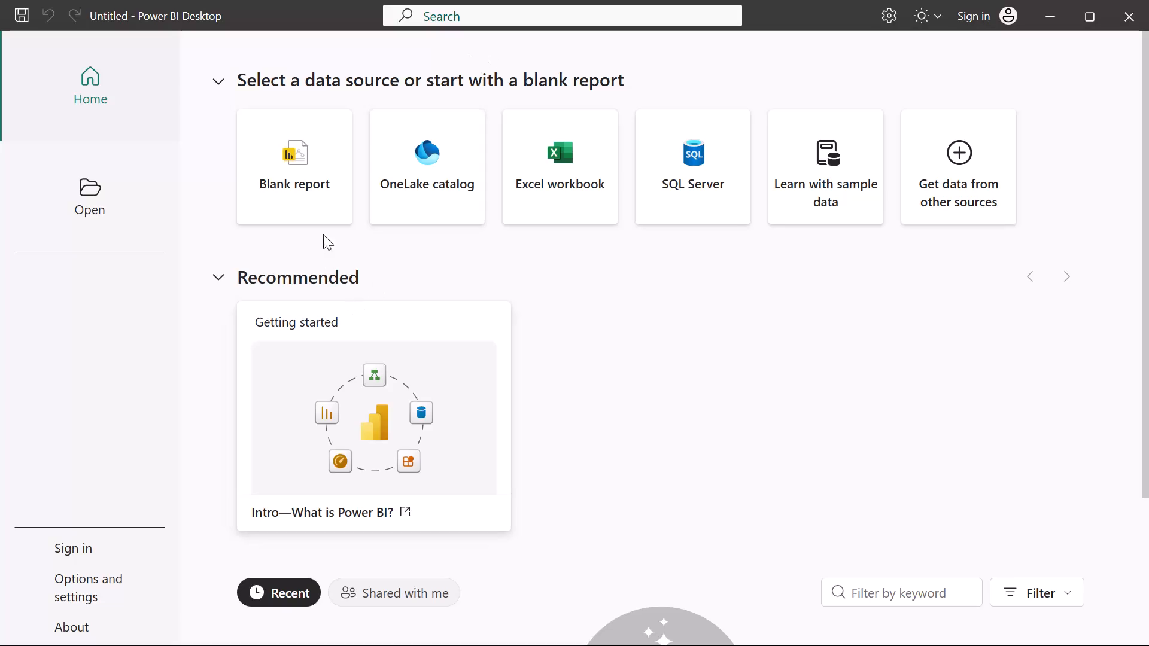
Create a new blank report from the start screen.
click(299, 181)
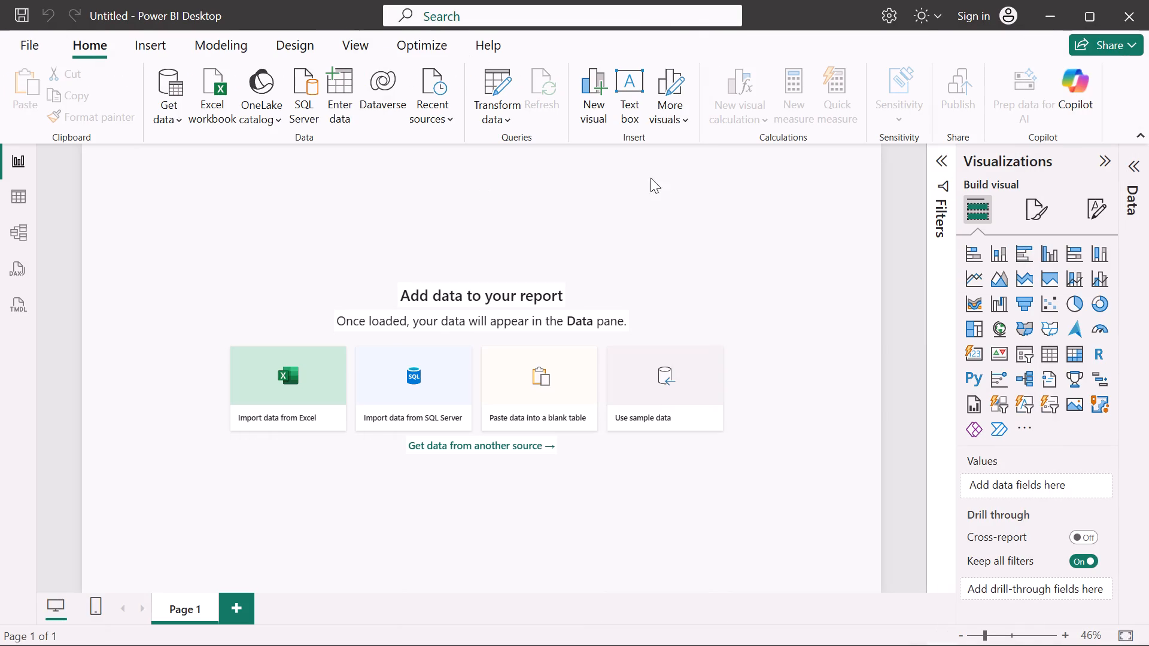
Open the account sign-in prompt and enter the account email address.
click(1002, 9)
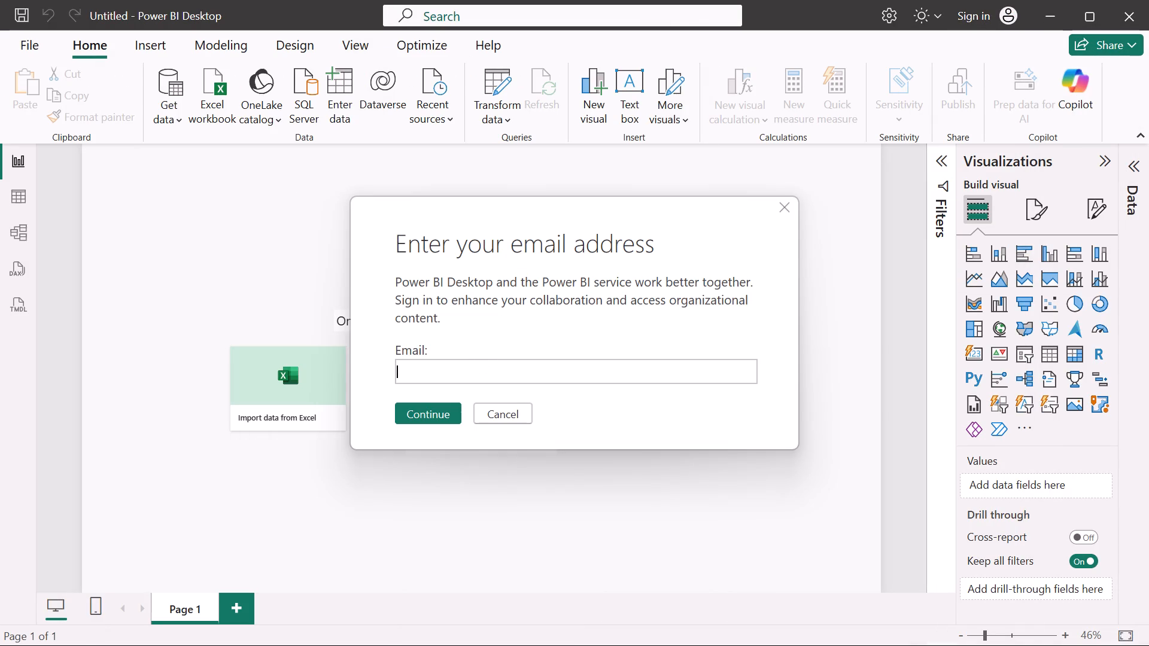
click(468, 379)
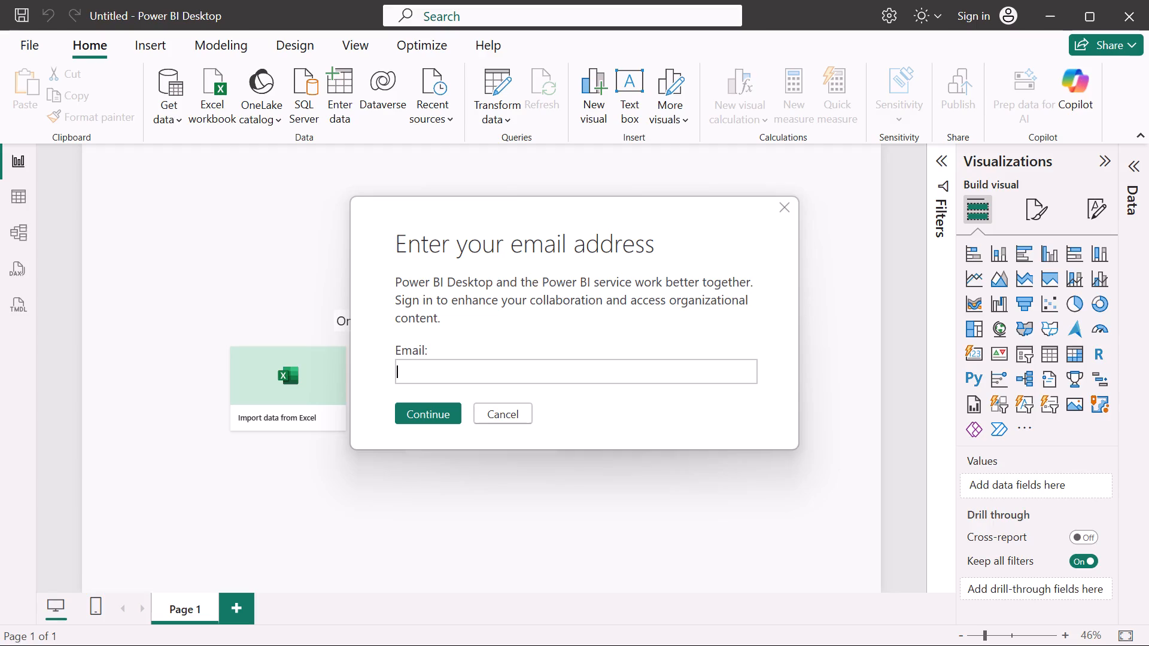
text(Ad)
key(BackSpace)
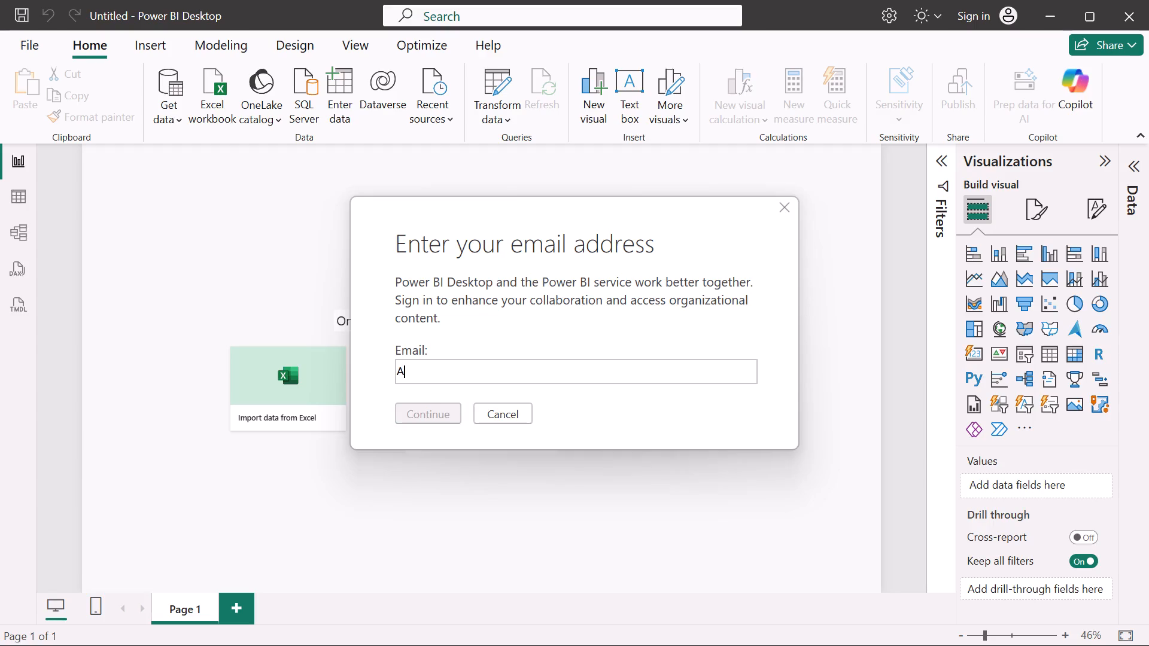
key(BackSpace)
key(BackSpace)
text(adit)
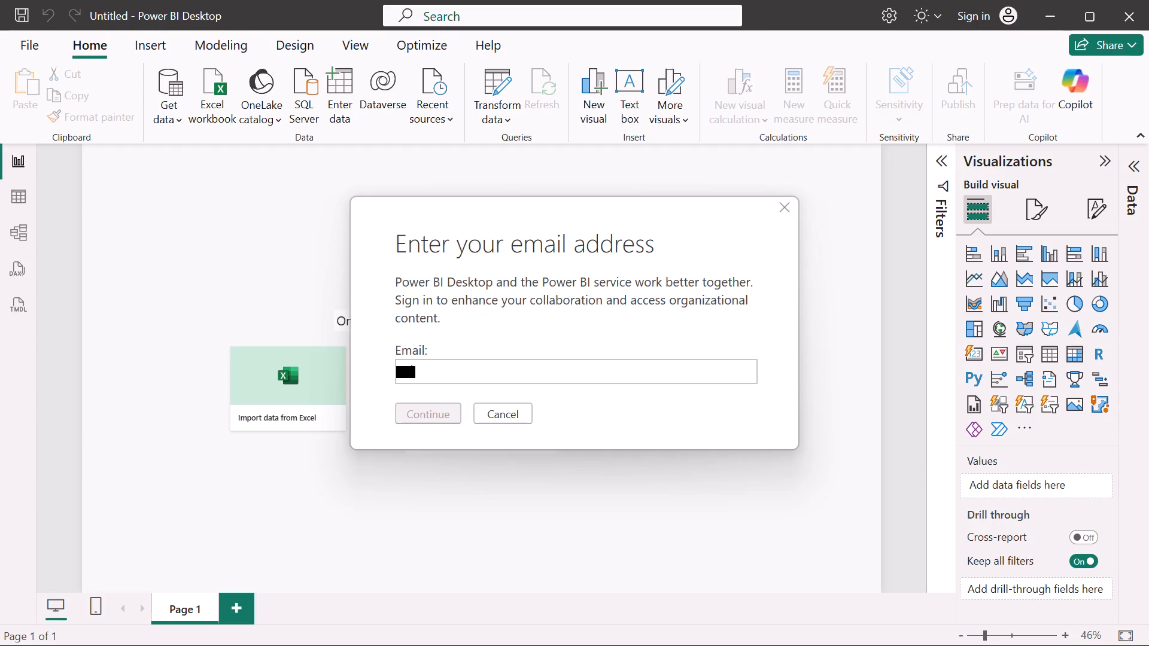
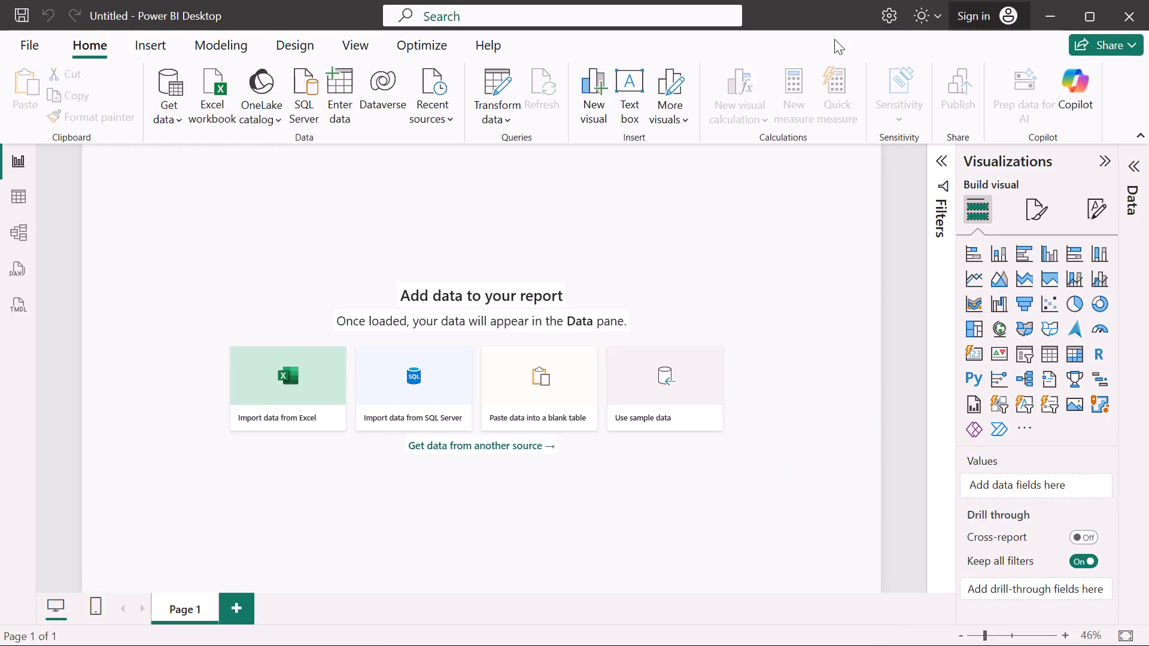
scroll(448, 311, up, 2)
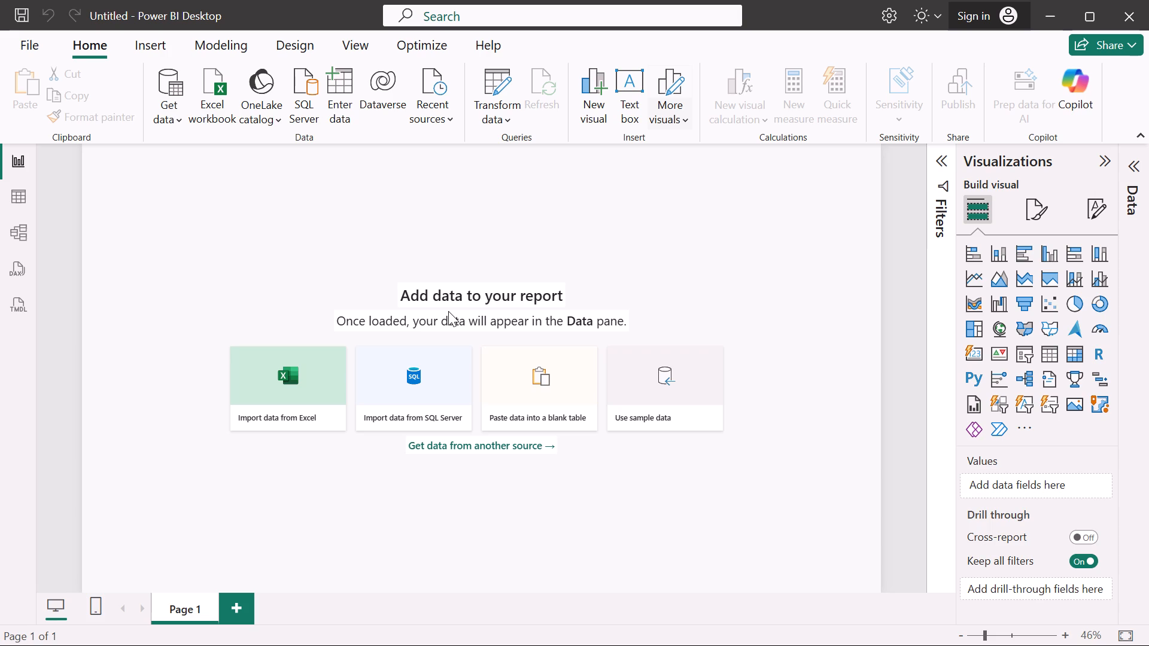
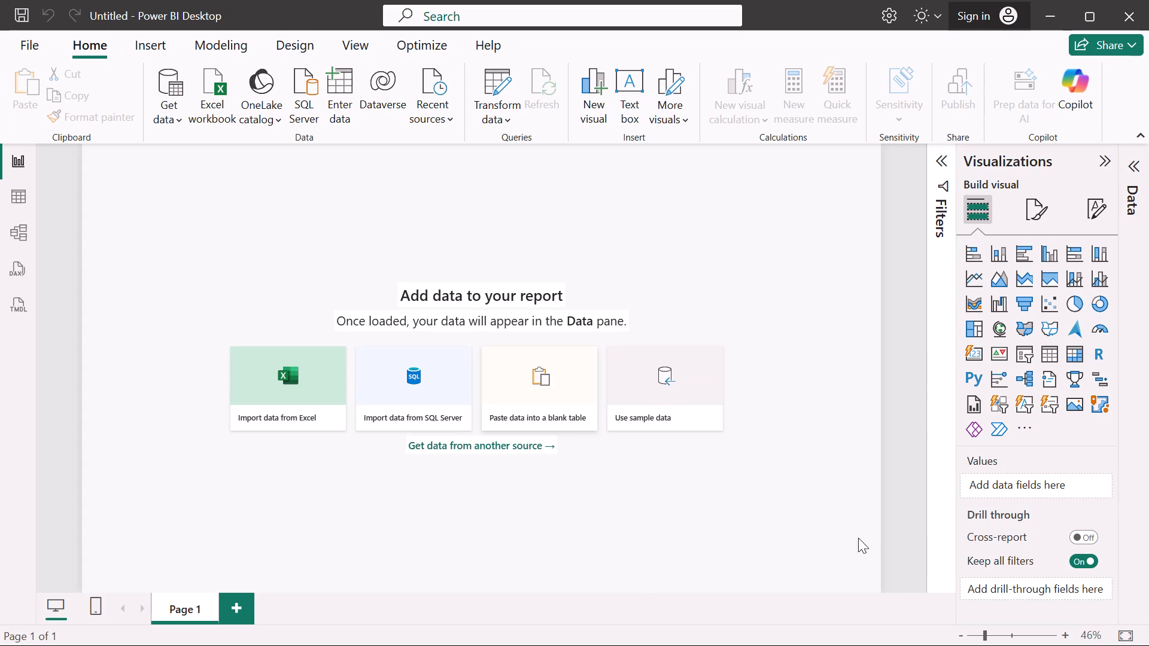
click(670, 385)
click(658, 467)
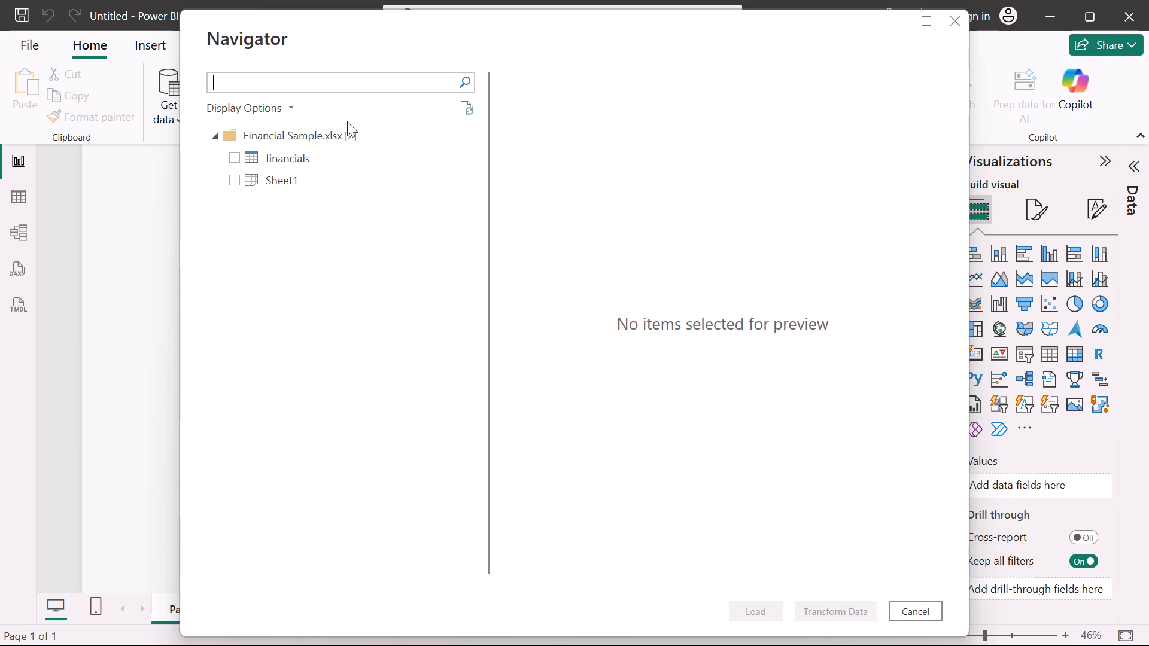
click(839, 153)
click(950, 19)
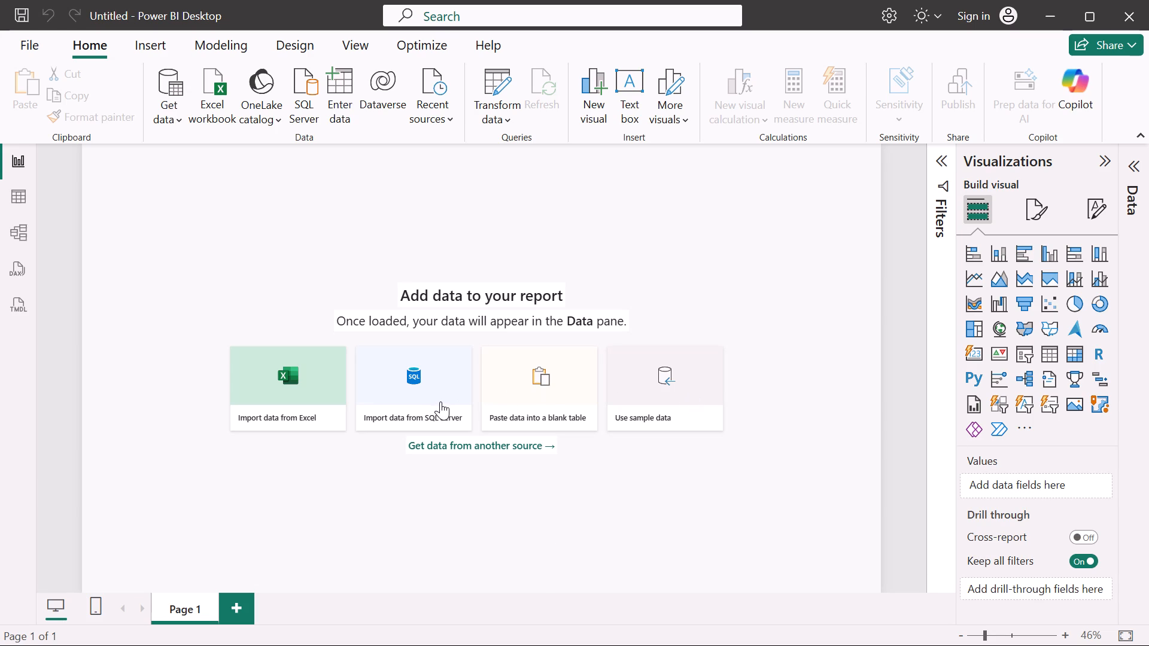
Import orders.csv from the Desktop folder through the Text/CSV data source and load it into the report.
click(167, 94)
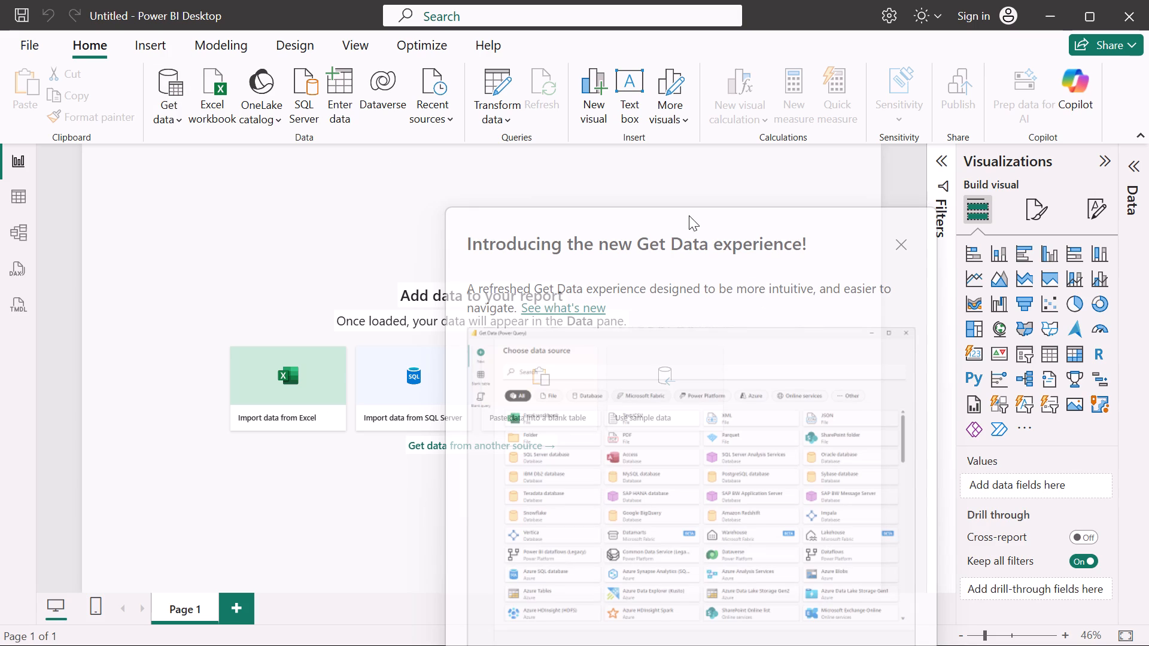
drag(686, 214, 801, 457)
scroll(801, 457, down, 1)
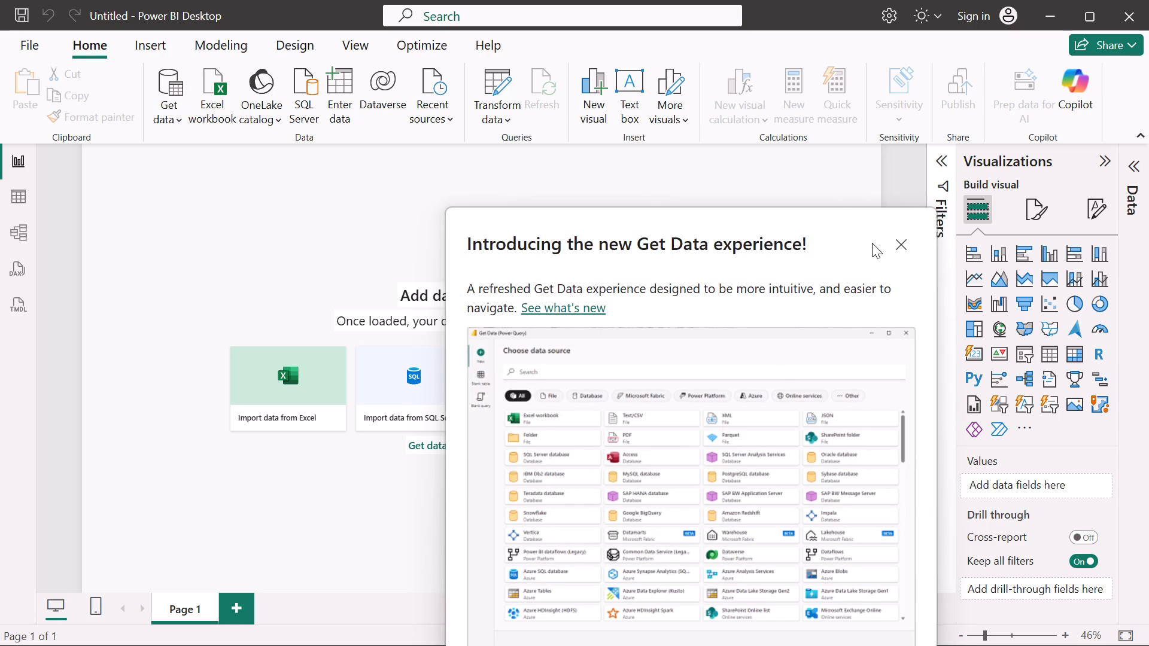
click(899, 243)
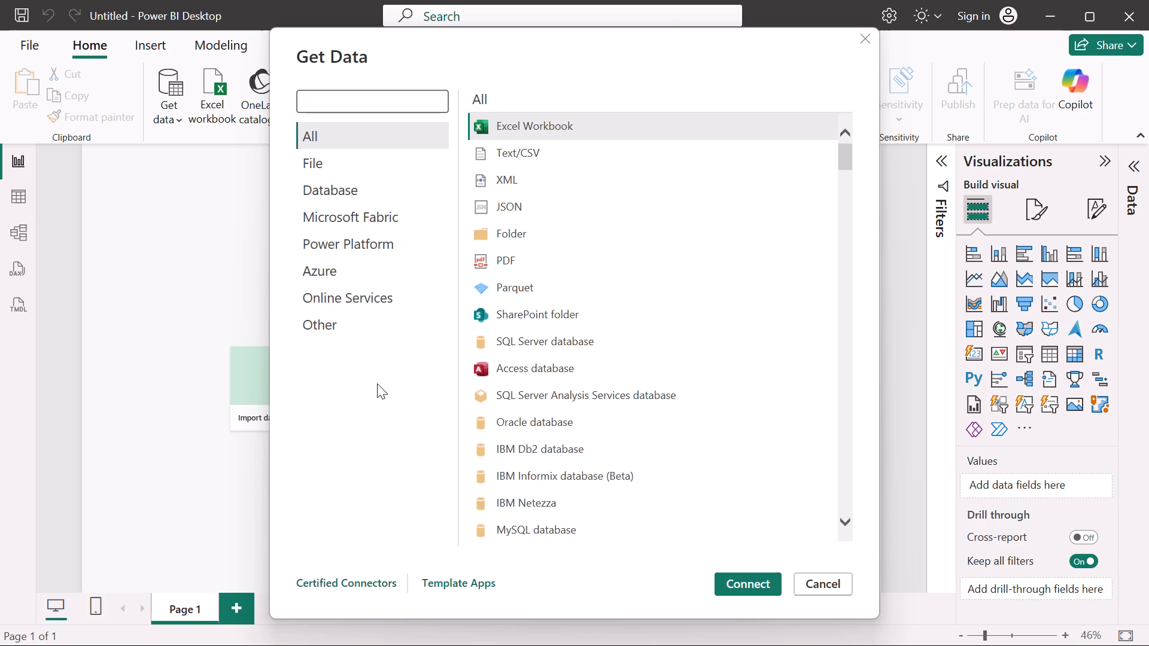
click(523, 148)
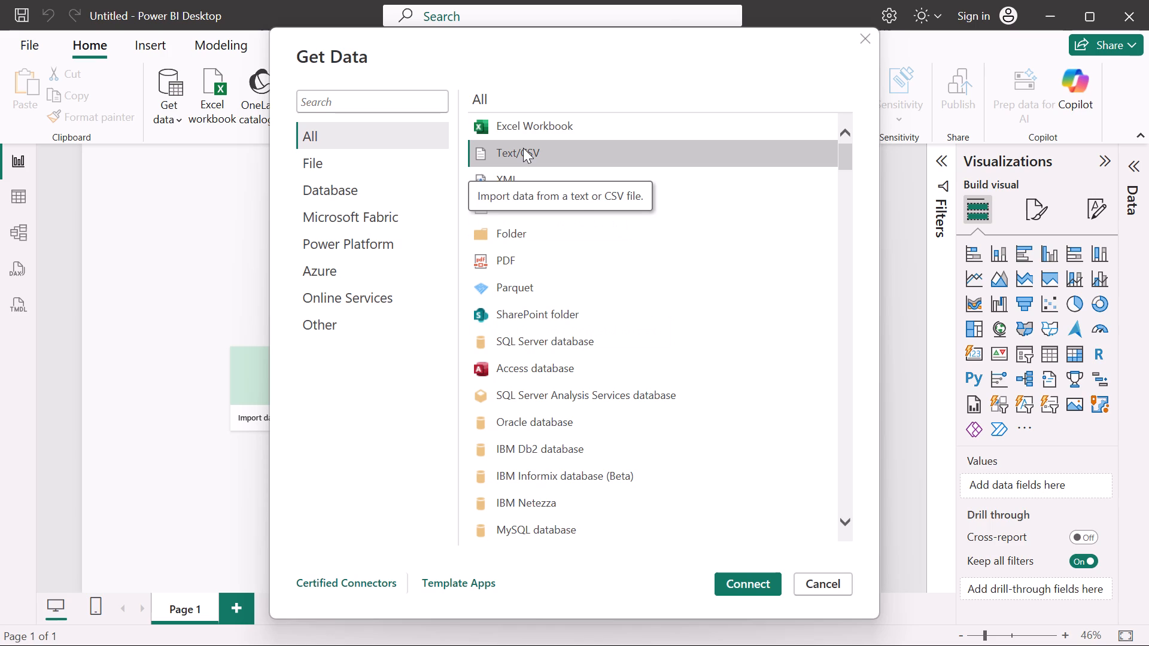
click(732, 589)
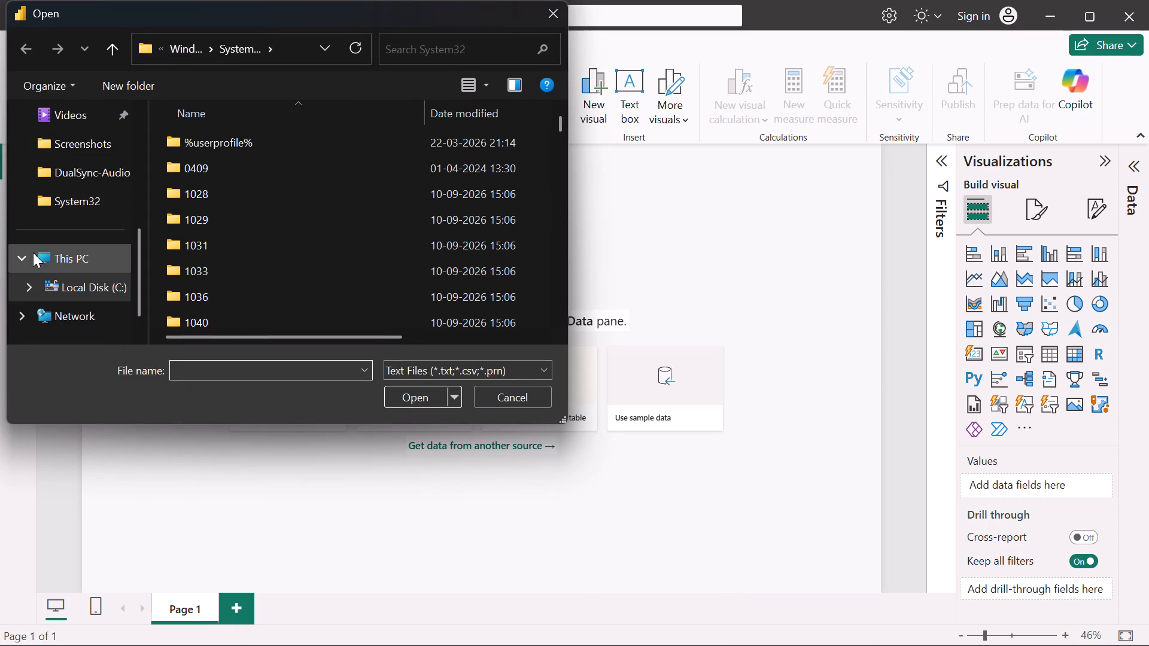
scroll(53, 226, up, 6)
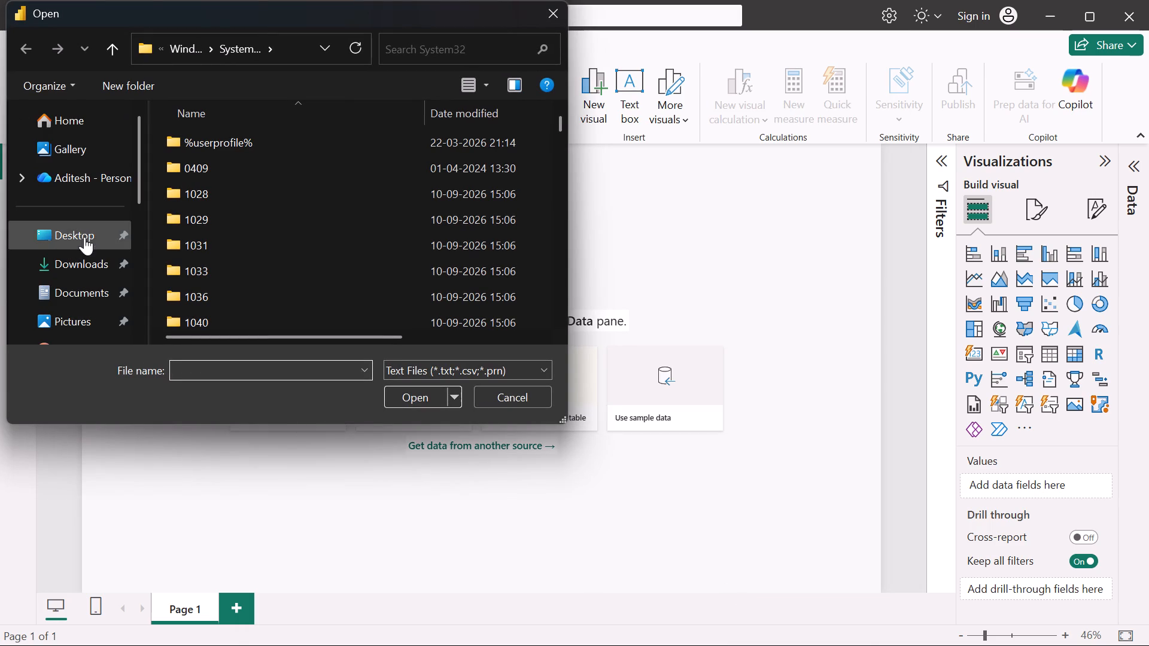
click(69, 227)
scroll(235, 201, down, 1)
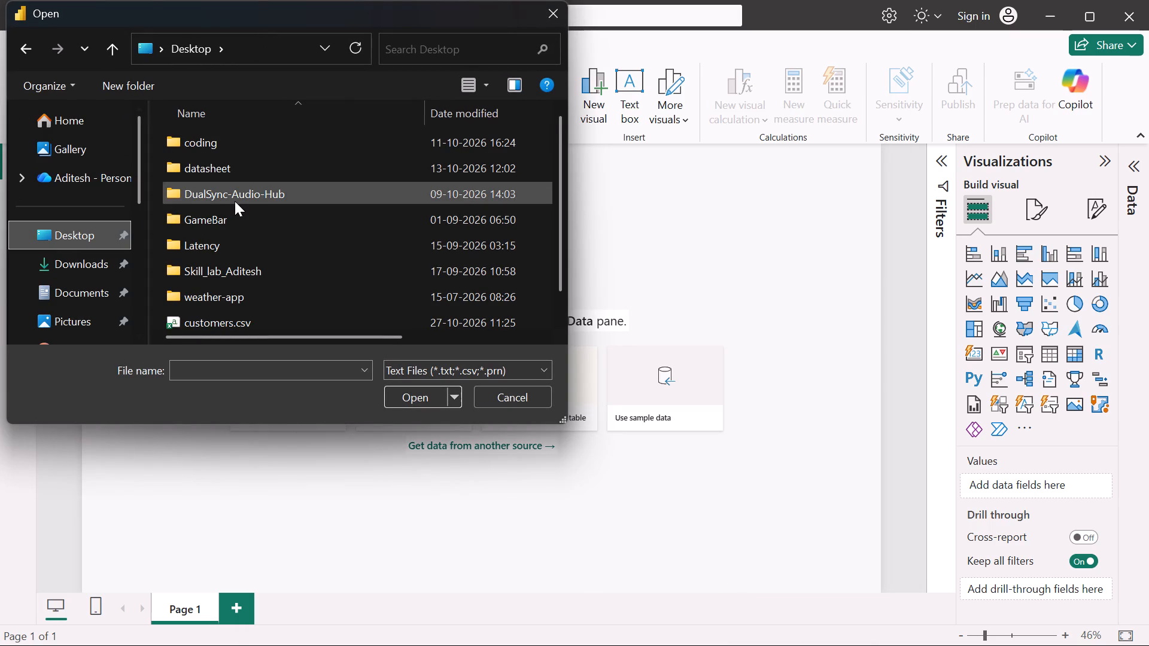
scroll(235, 201, down, 1)
click(279, 291)
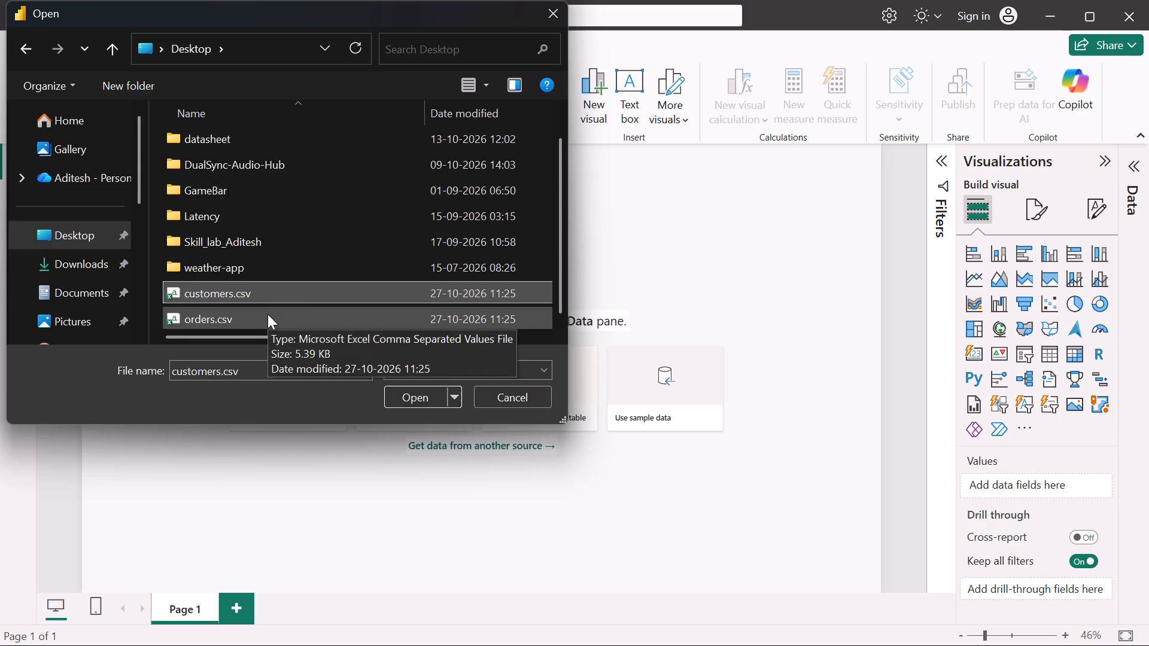
click(237, 322)
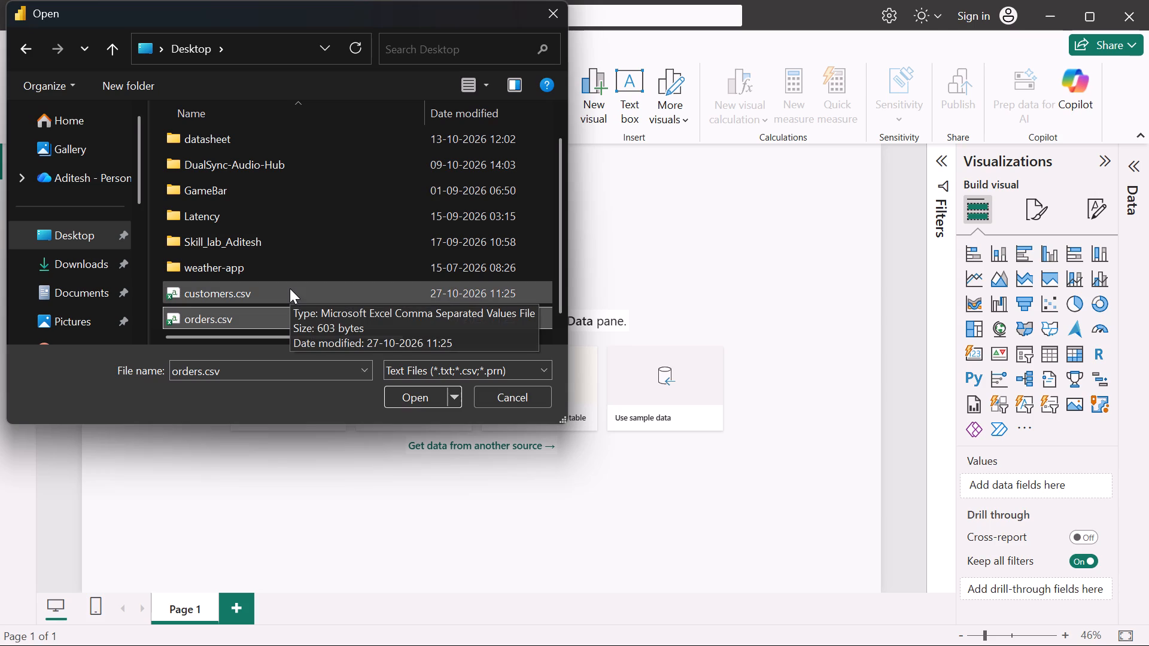
ctrl+click(174, 296)
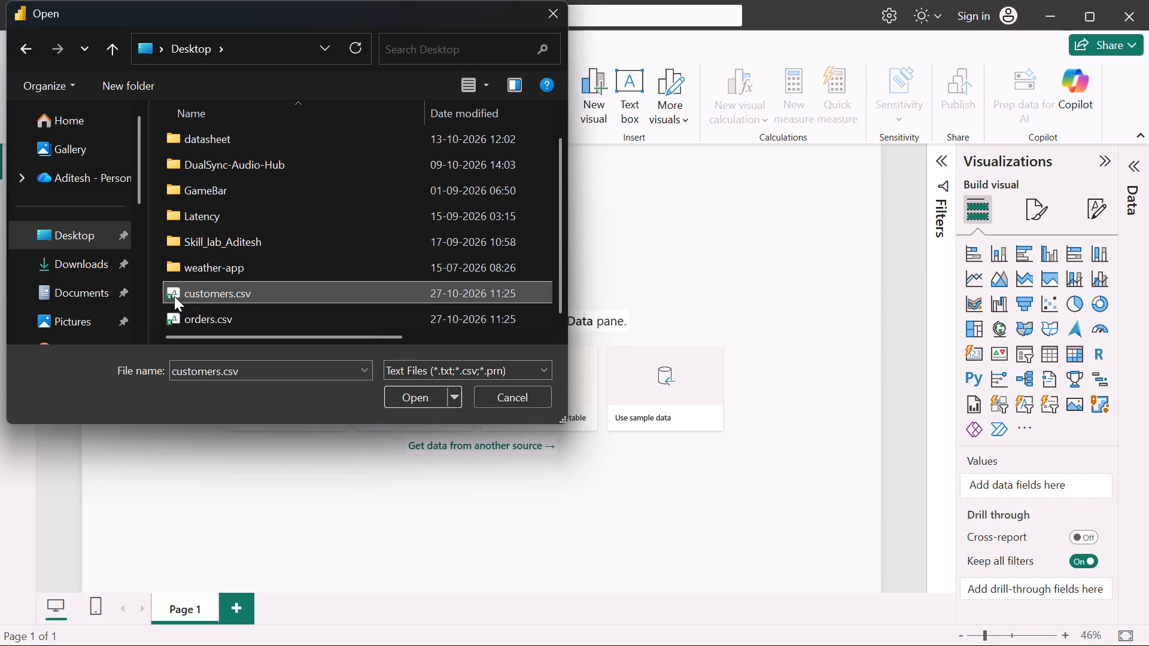
click(189, 316)
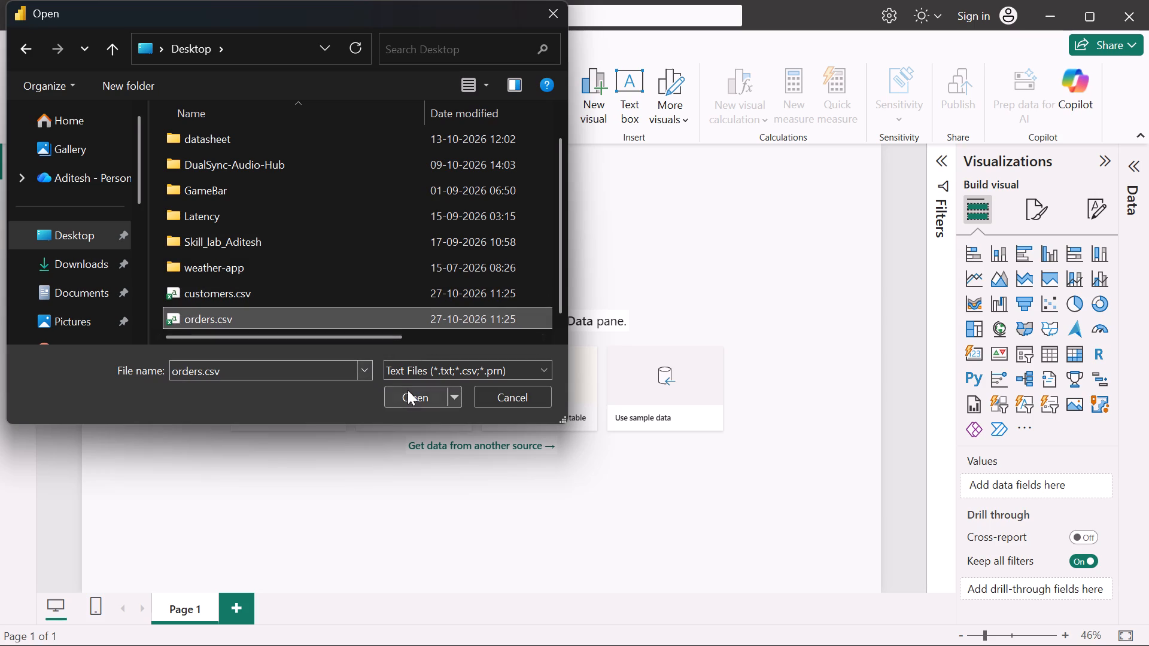
click(409, 400)
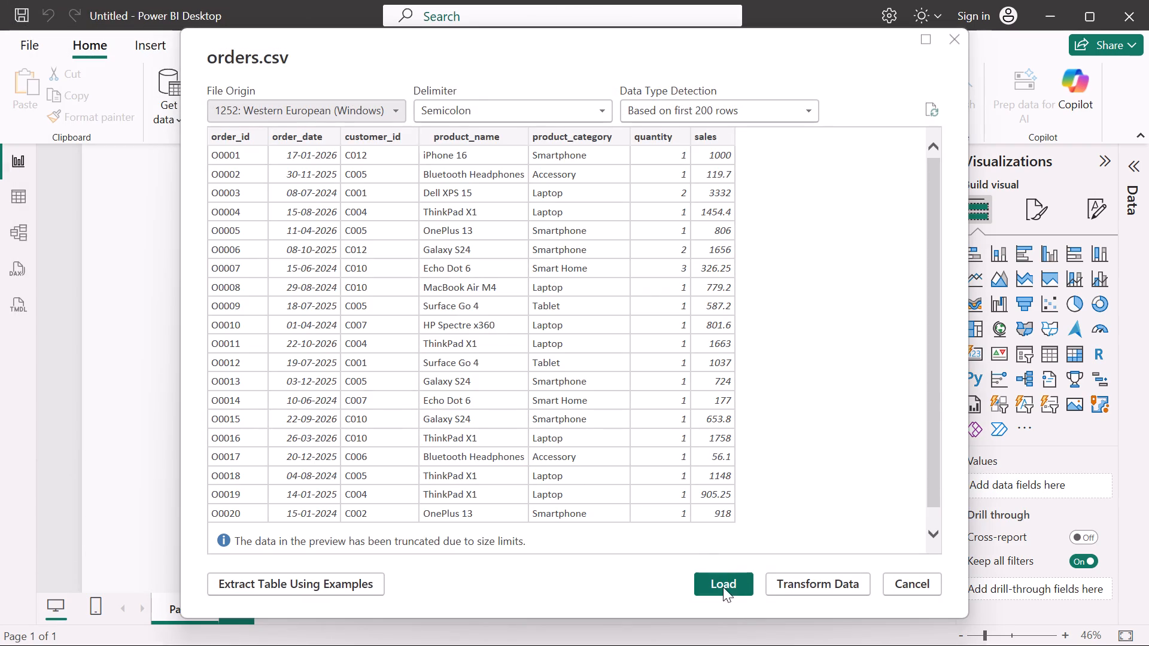
click(719, 584)
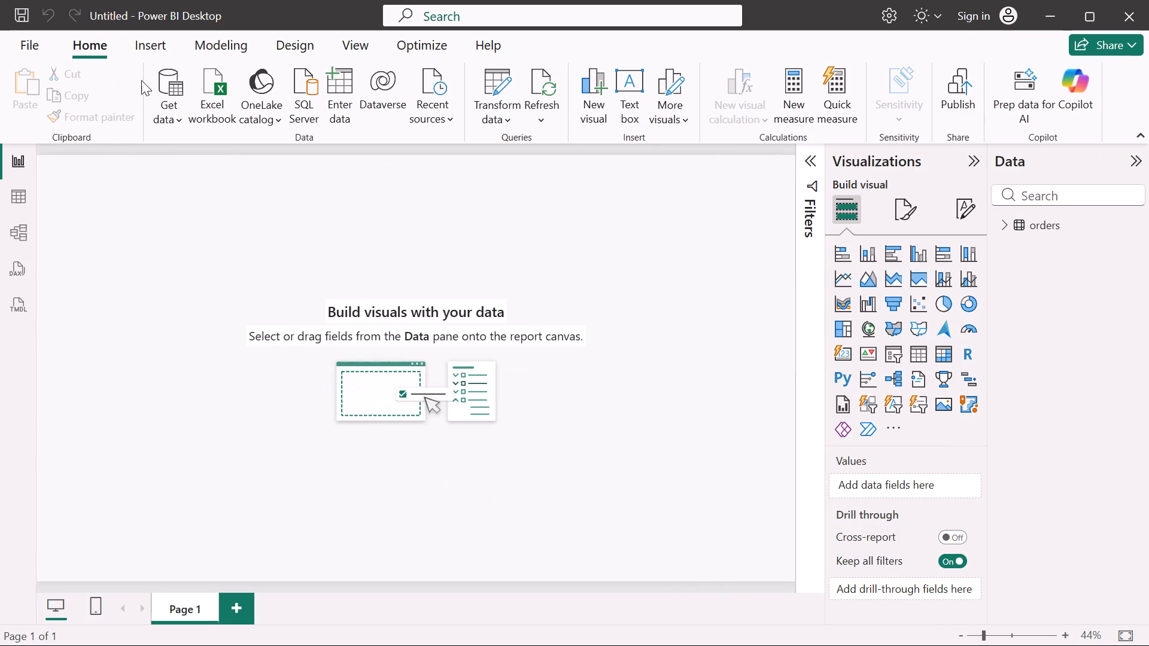
Import customers.csv from the Desktop folder through the Text/CSV data source and load it into the report.
click(166, 91)
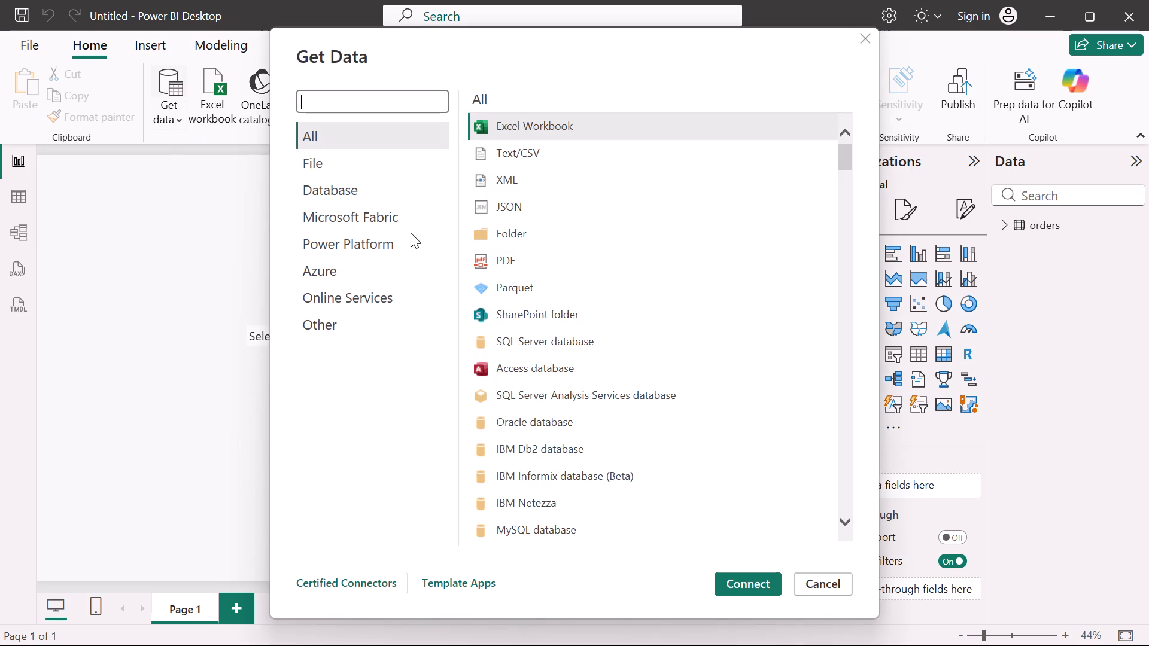
click(691, 466)
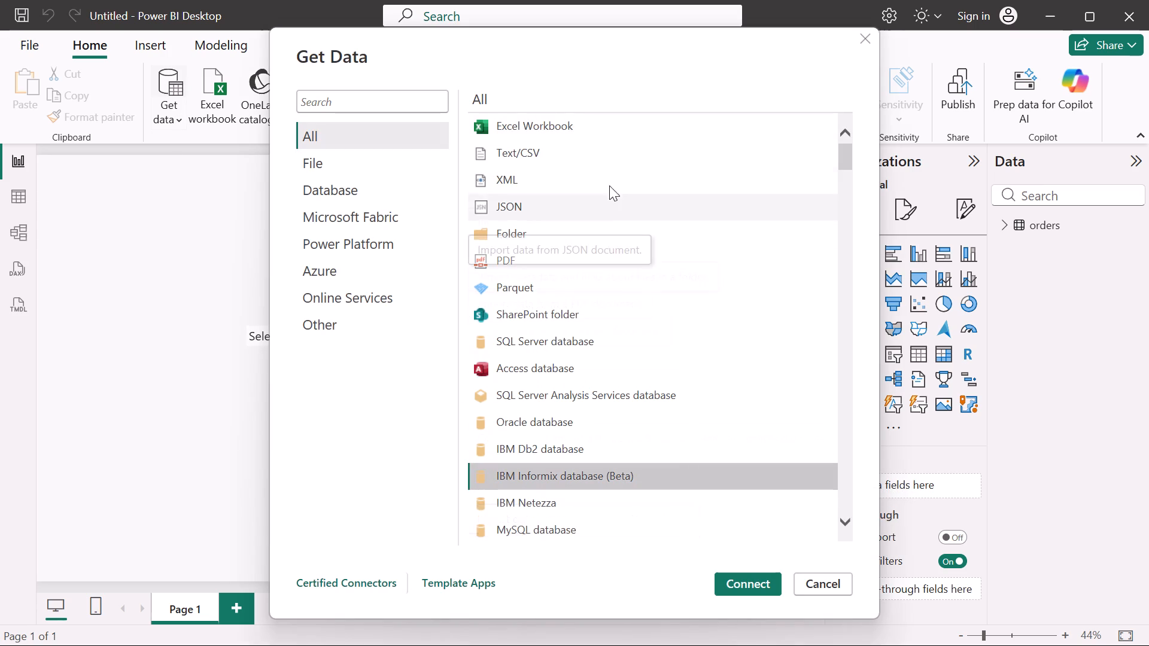
click(597, 155)
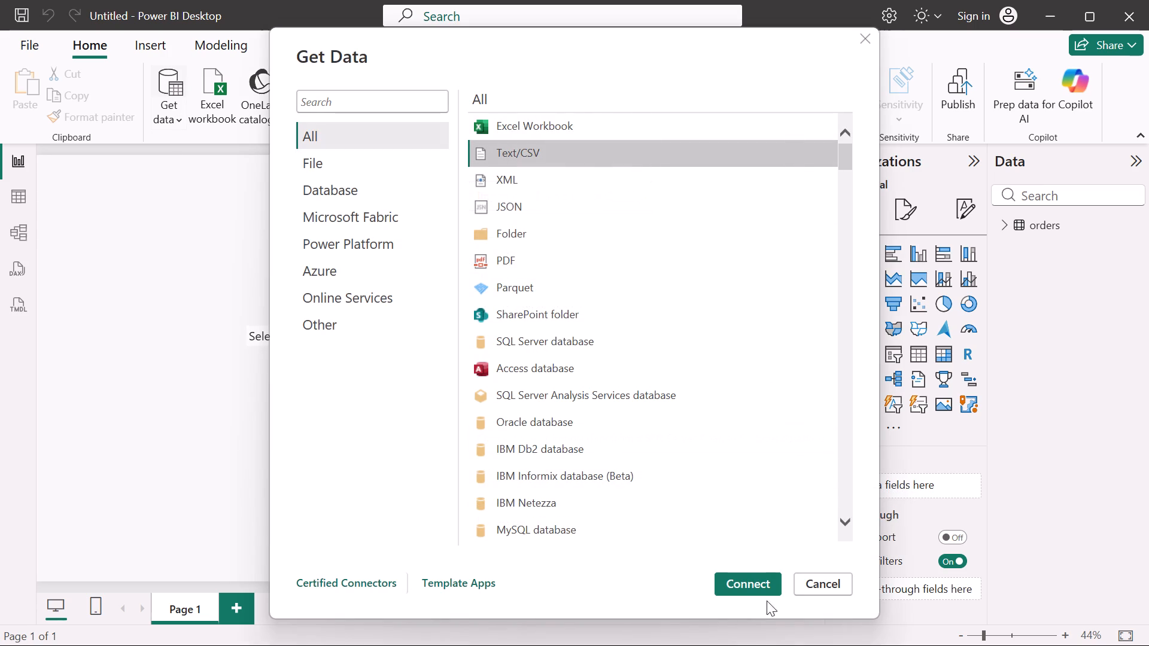
click(753, 580)
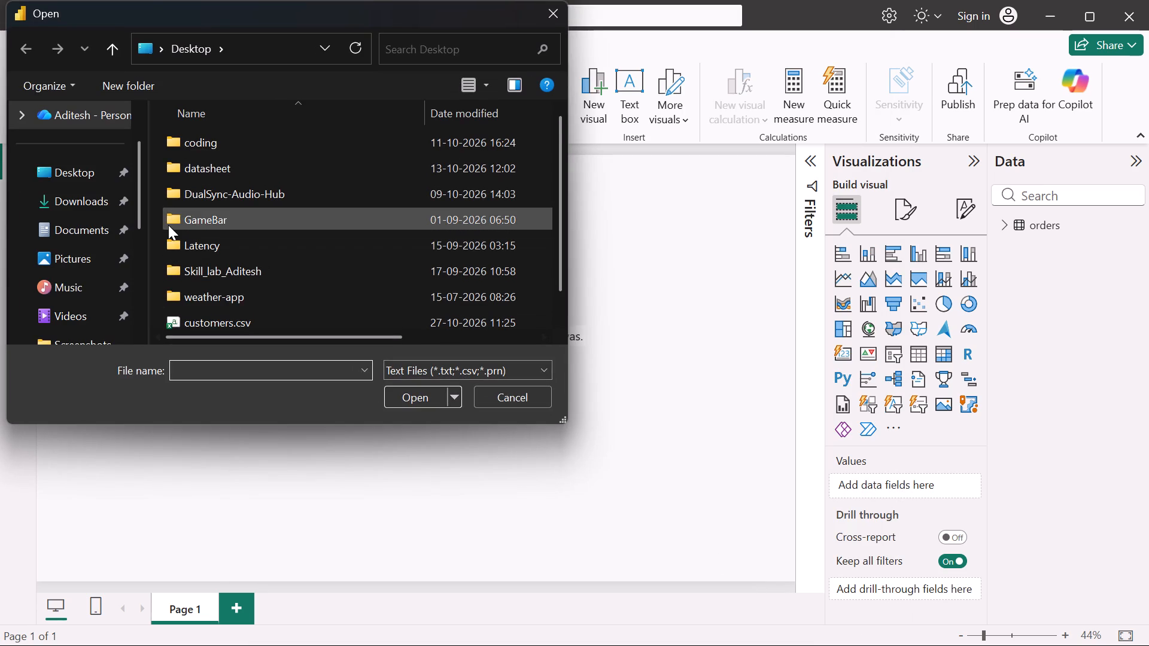
scroll(168, 225, down, 6)
click(200, 294)
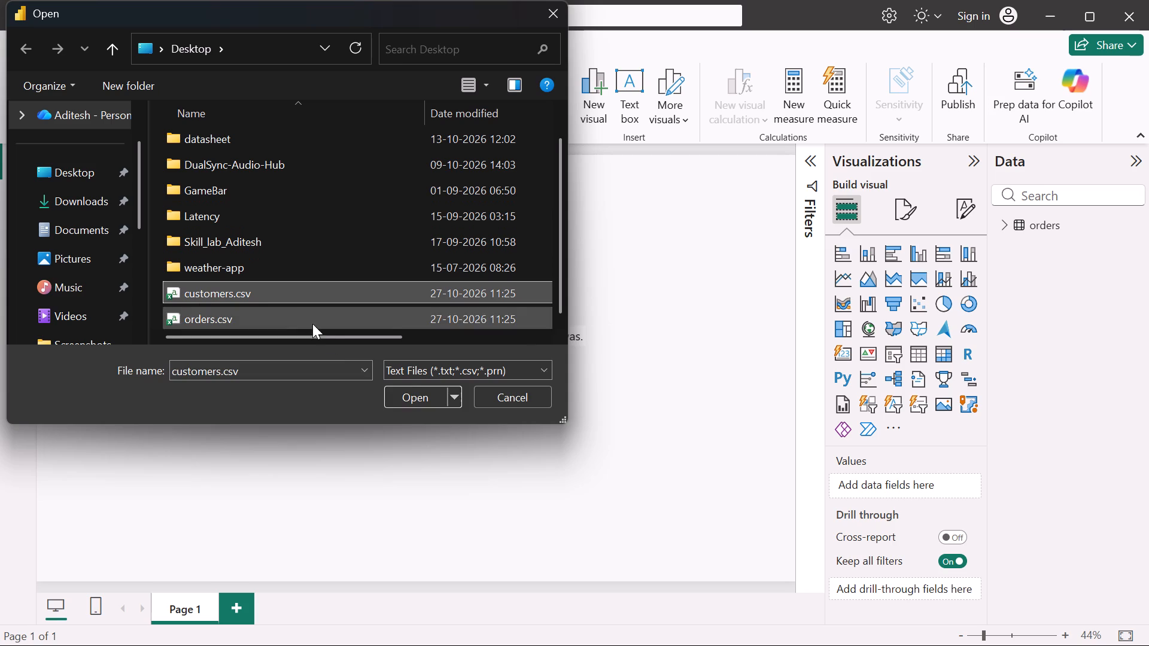
click(422, 393)
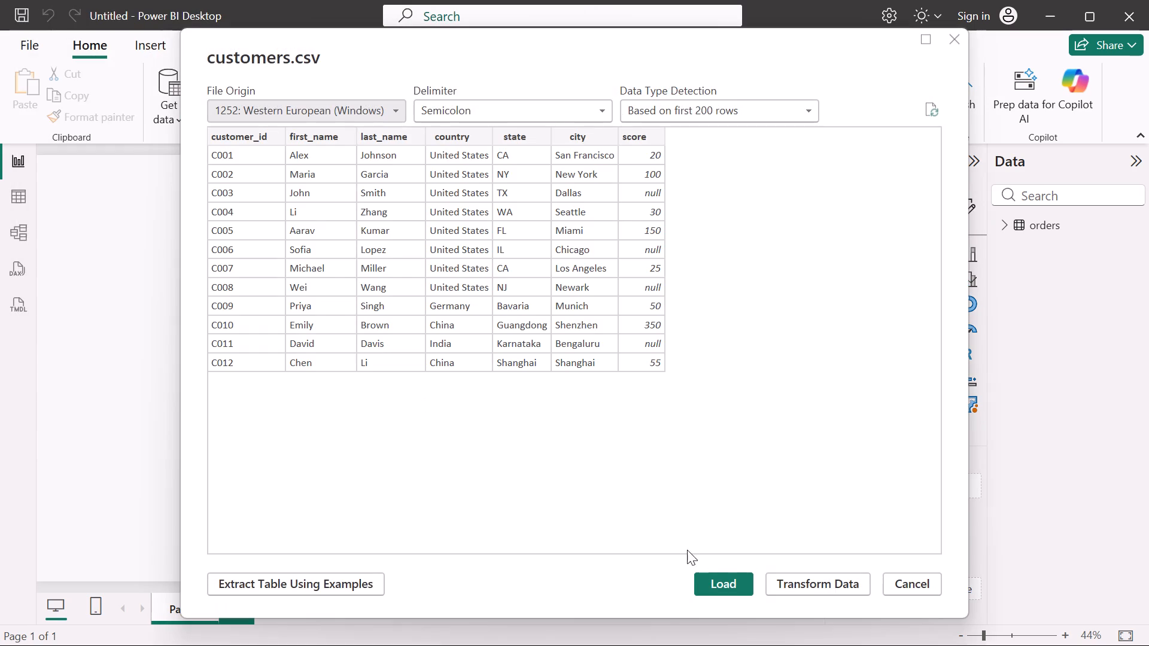
click(724, 595)
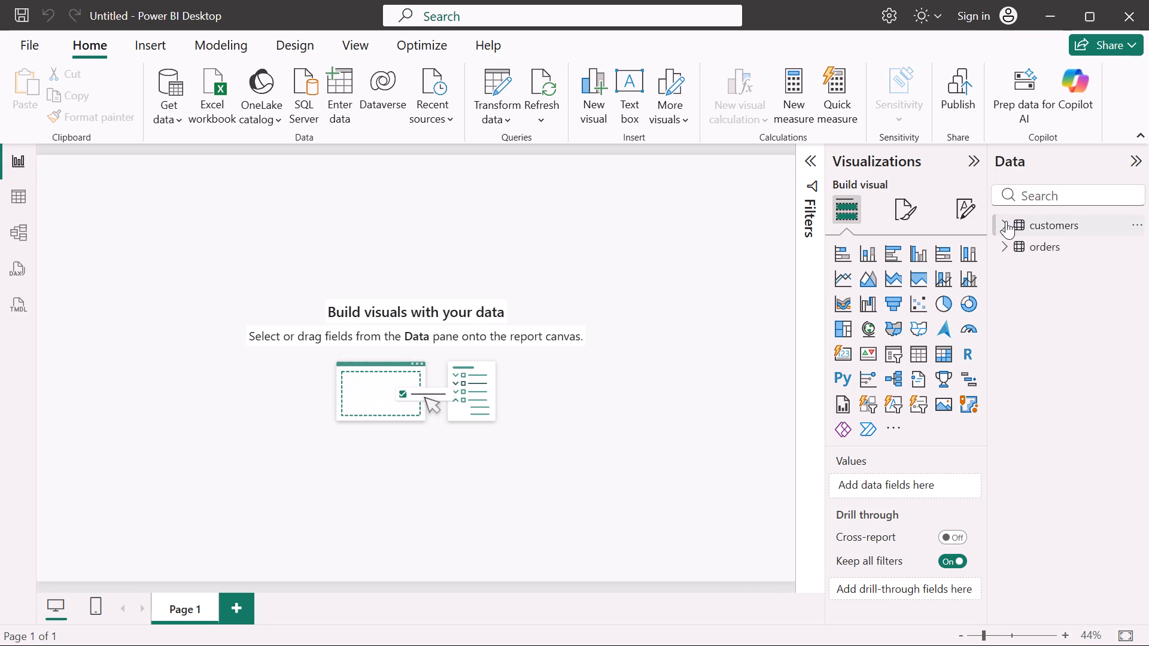
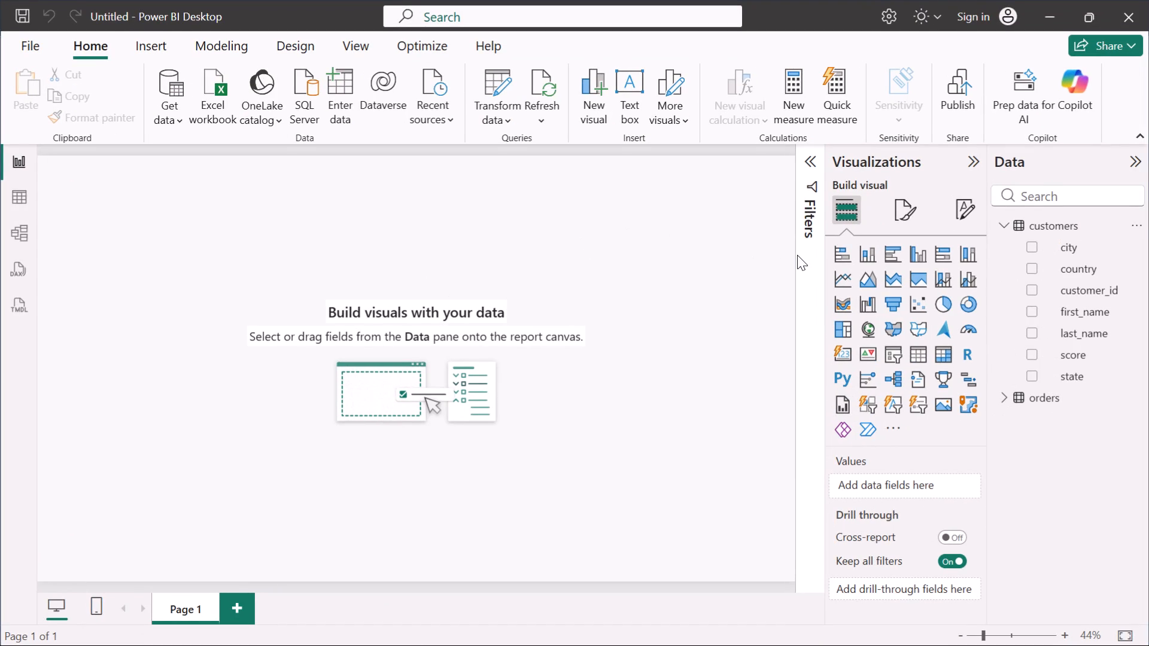
Open the Get Data dialog with the full list of data source connectors for another import.
click(176, 78)
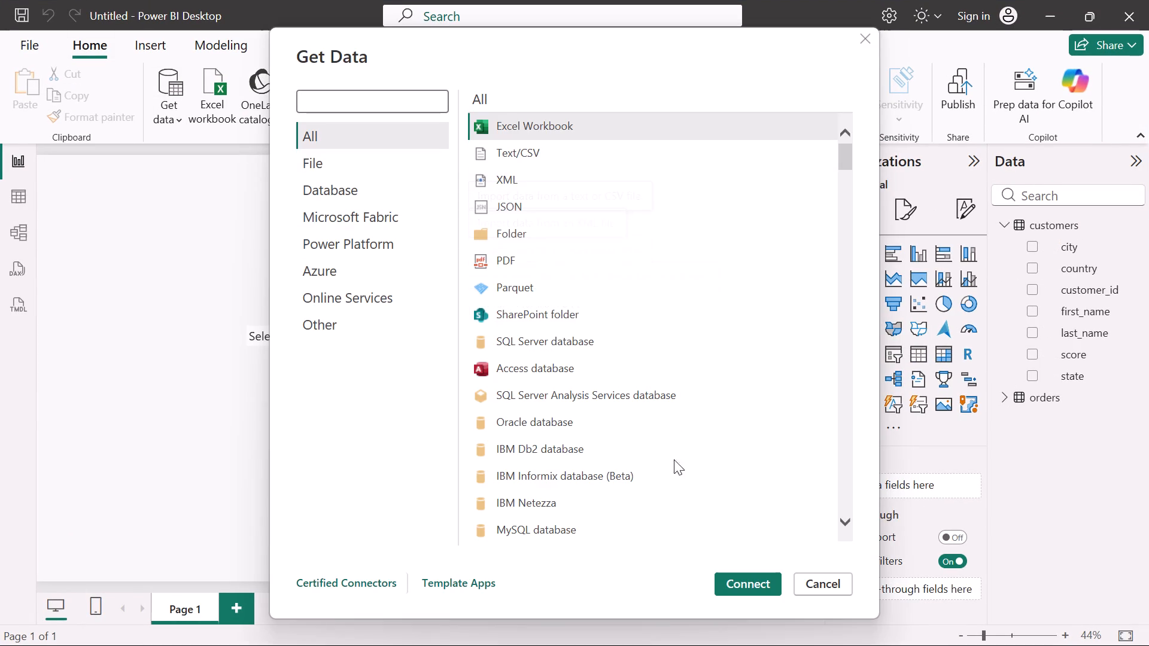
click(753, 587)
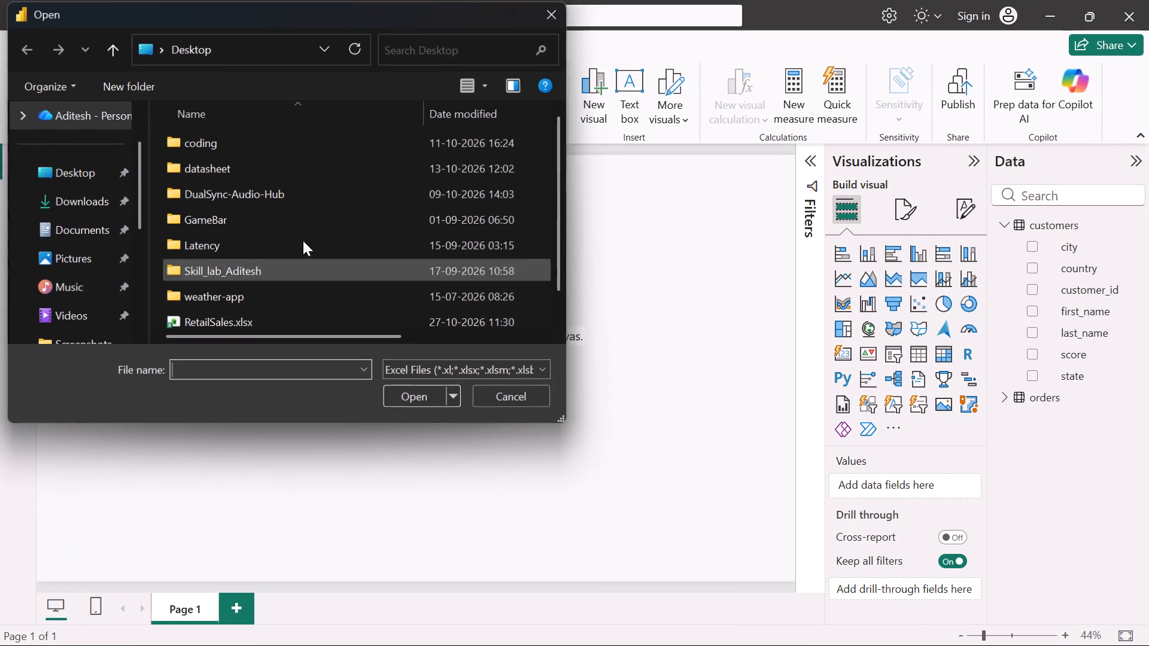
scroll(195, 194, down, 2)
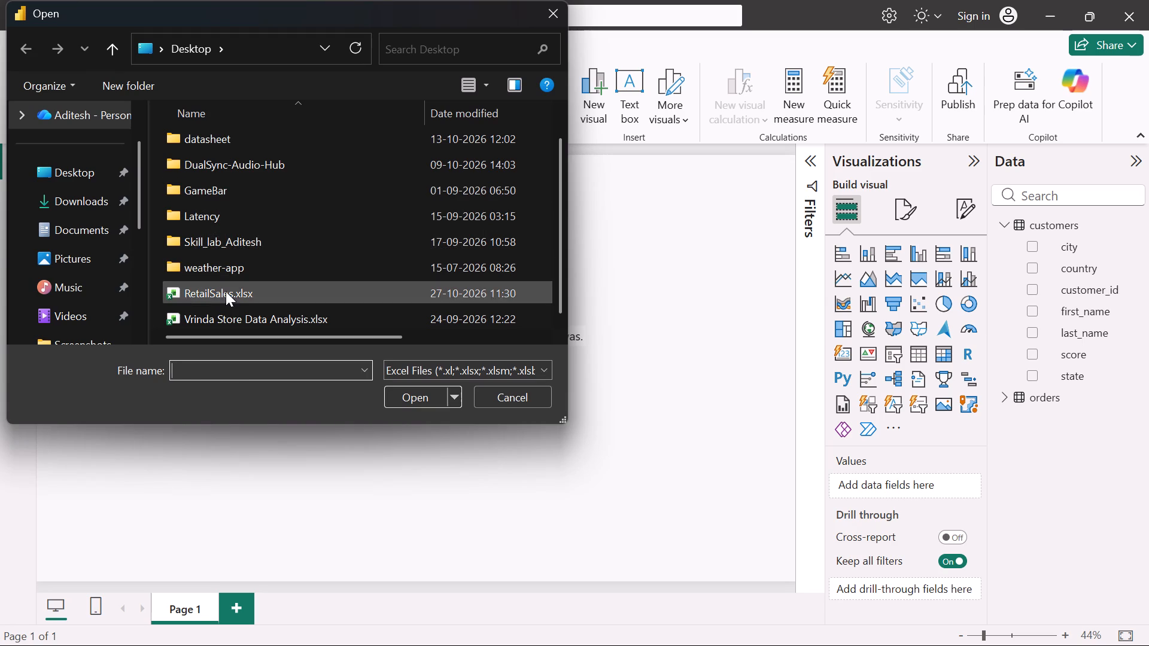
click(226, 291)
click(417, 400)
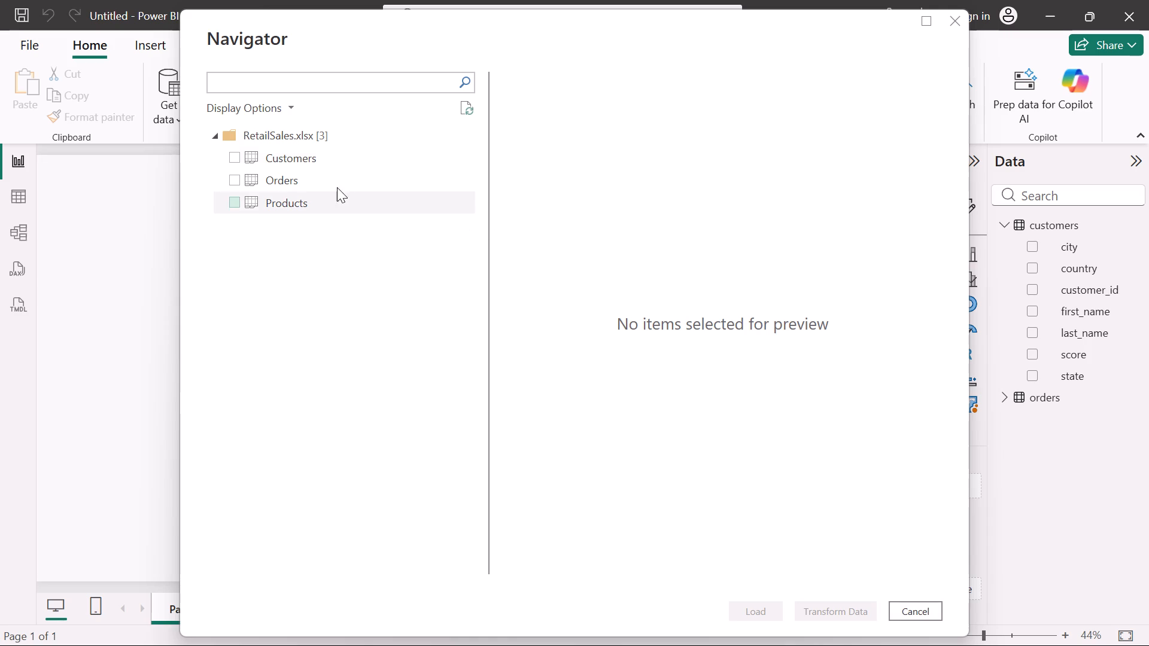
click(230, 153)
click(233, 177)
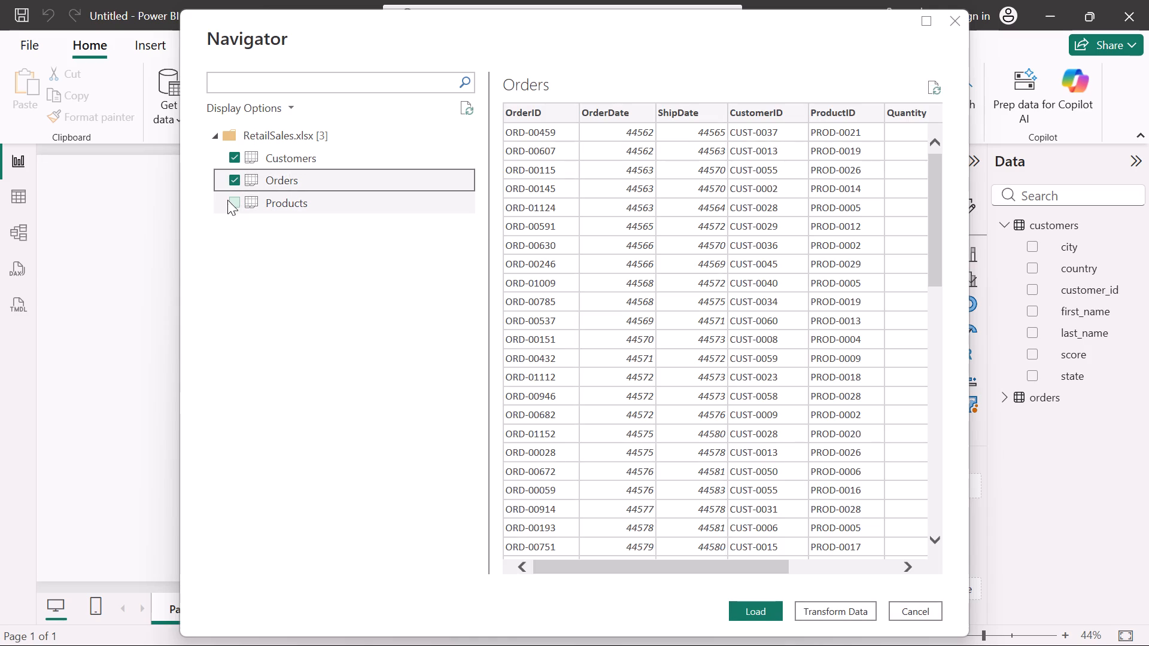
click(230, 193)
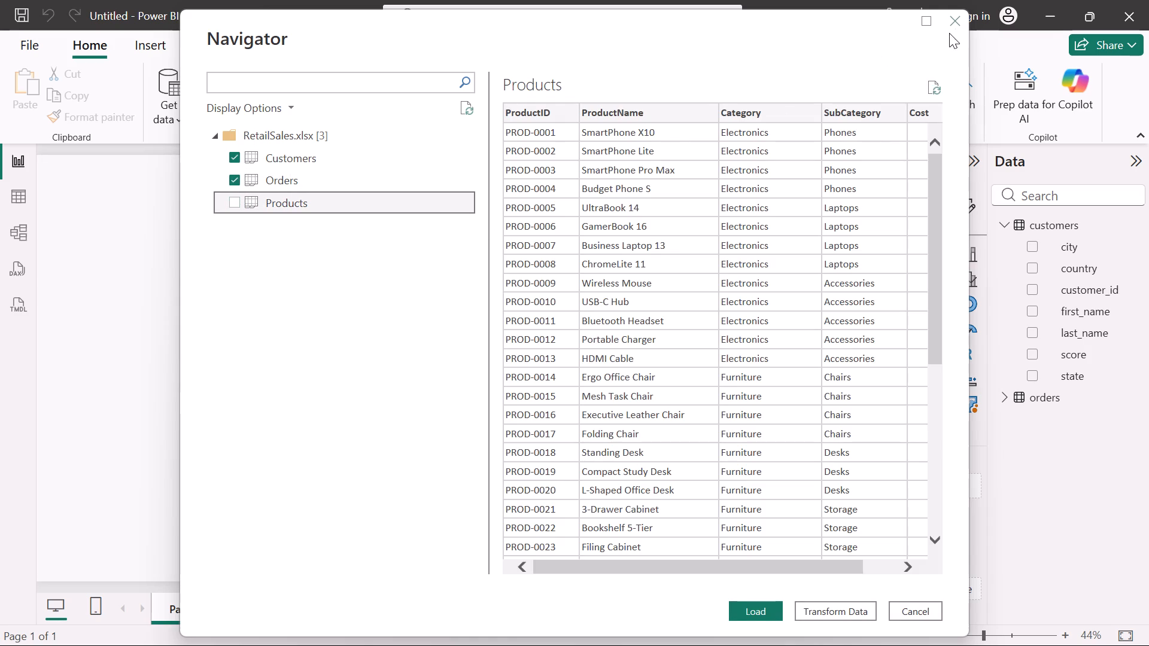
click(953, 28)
Close the current report without saving it.
click(1148, 2)
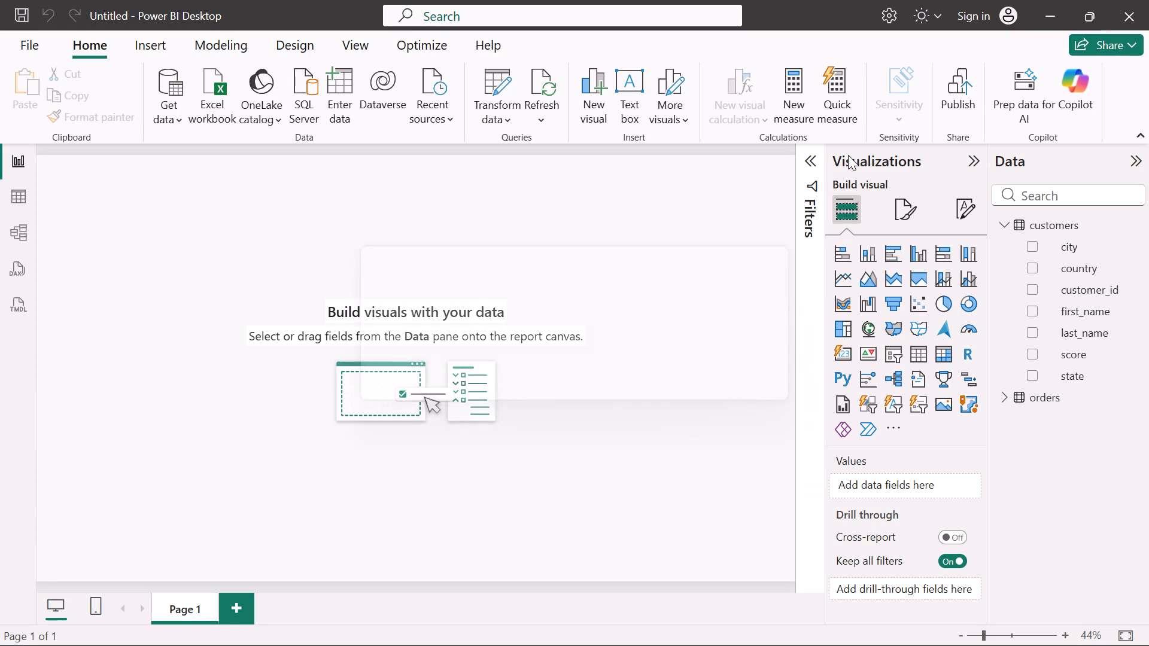
click(642, 368)
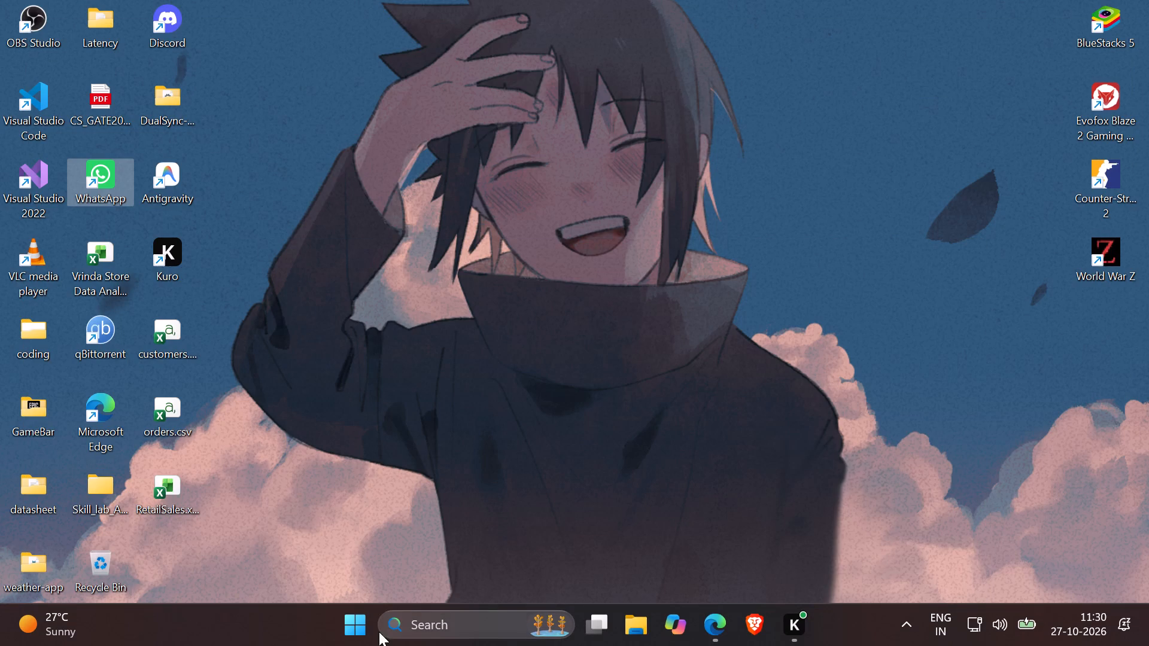
Relaunch Power BI Desktop and start a new blank report.
click(346, 644)
double_click(415, 479)
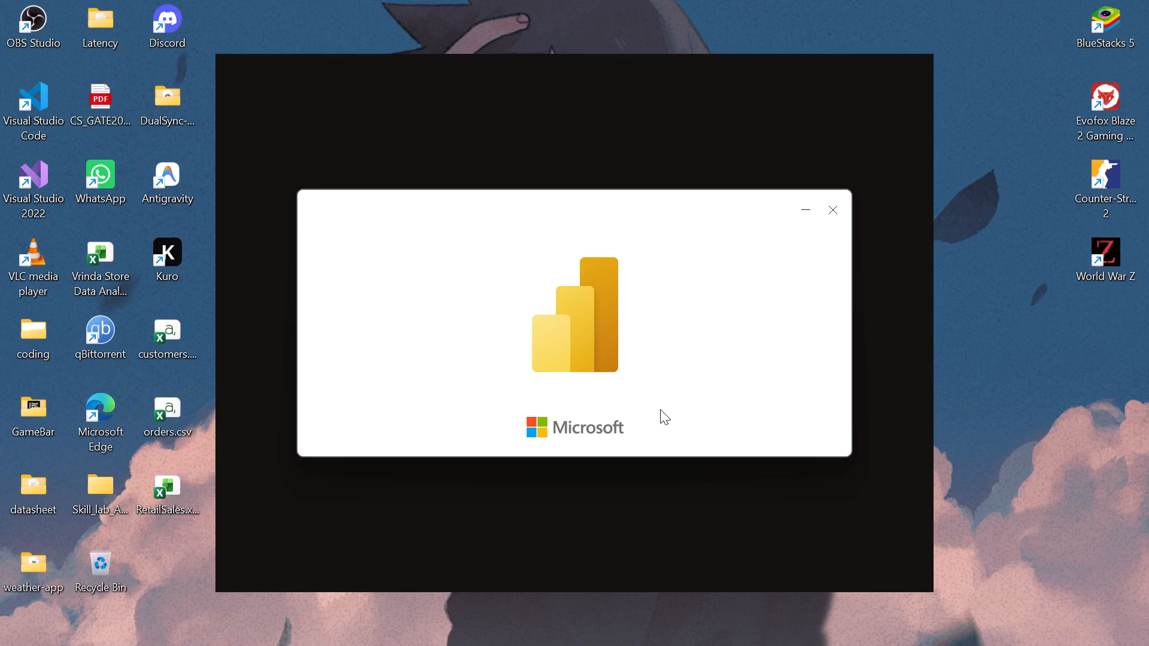
click(328, 160)
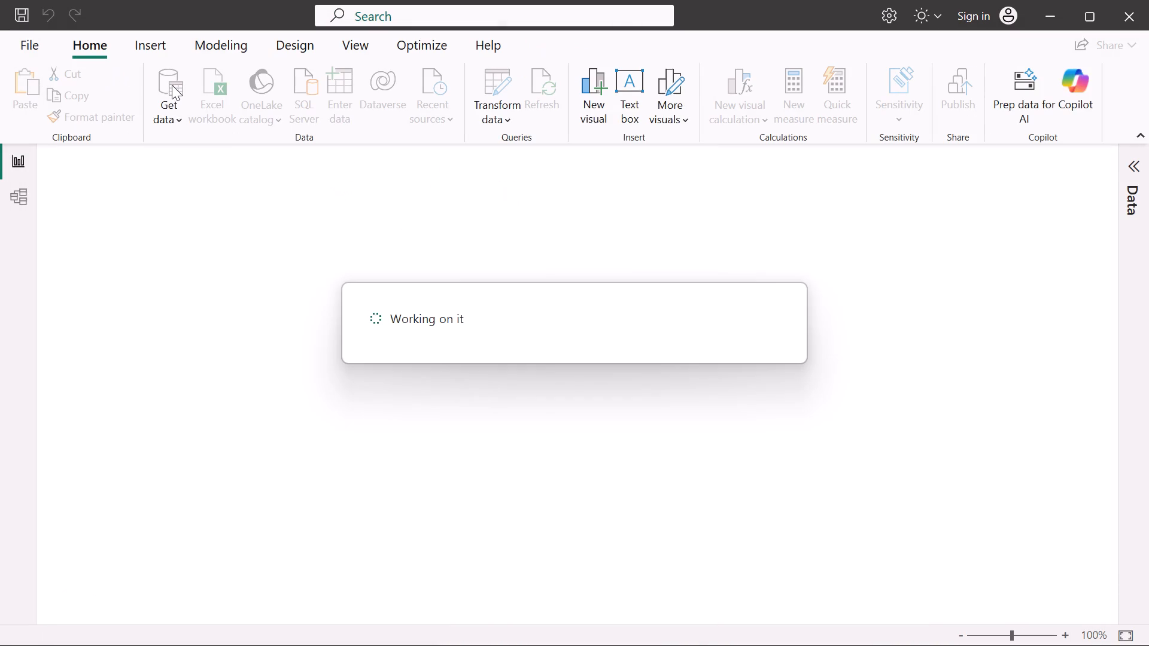
Import the Customers, Orders and Products sheets from RetailSales.xlsx on the Desktop as an Excel workbook source and load them.
click(172, 85)
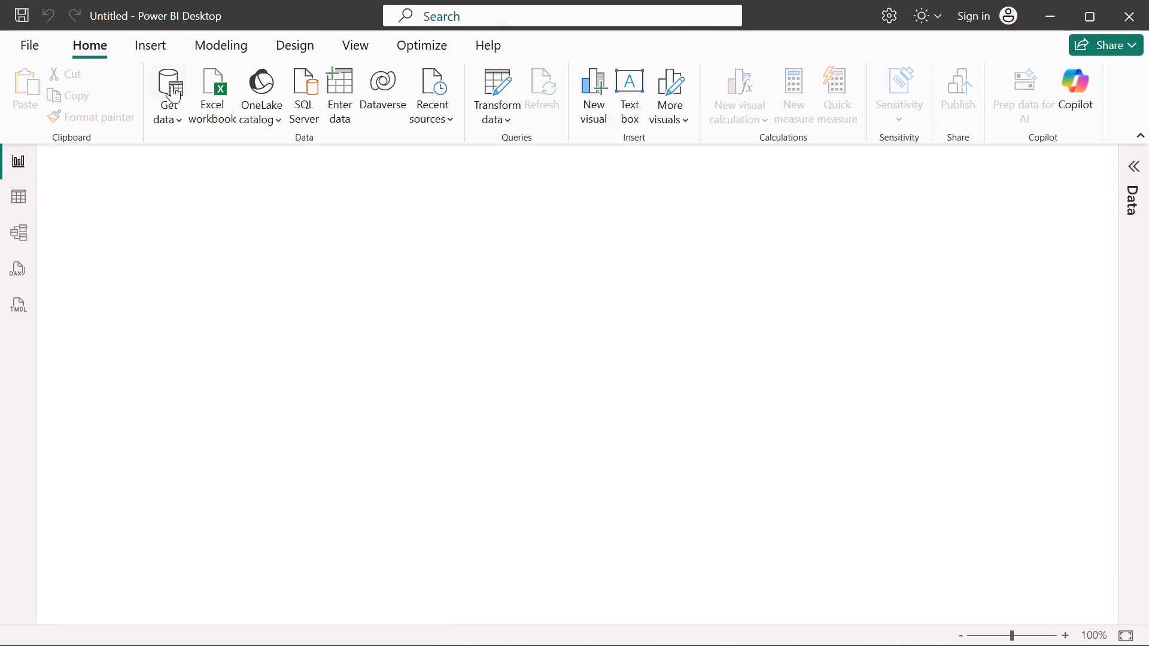
click(172, 85)
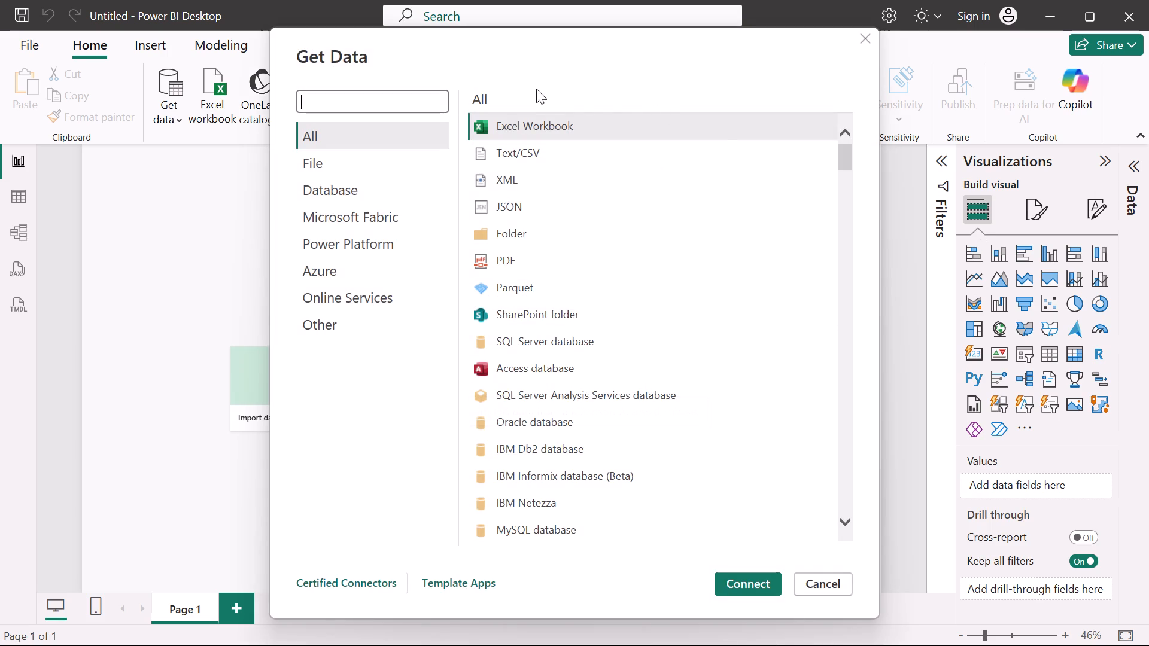
click(747, 582)
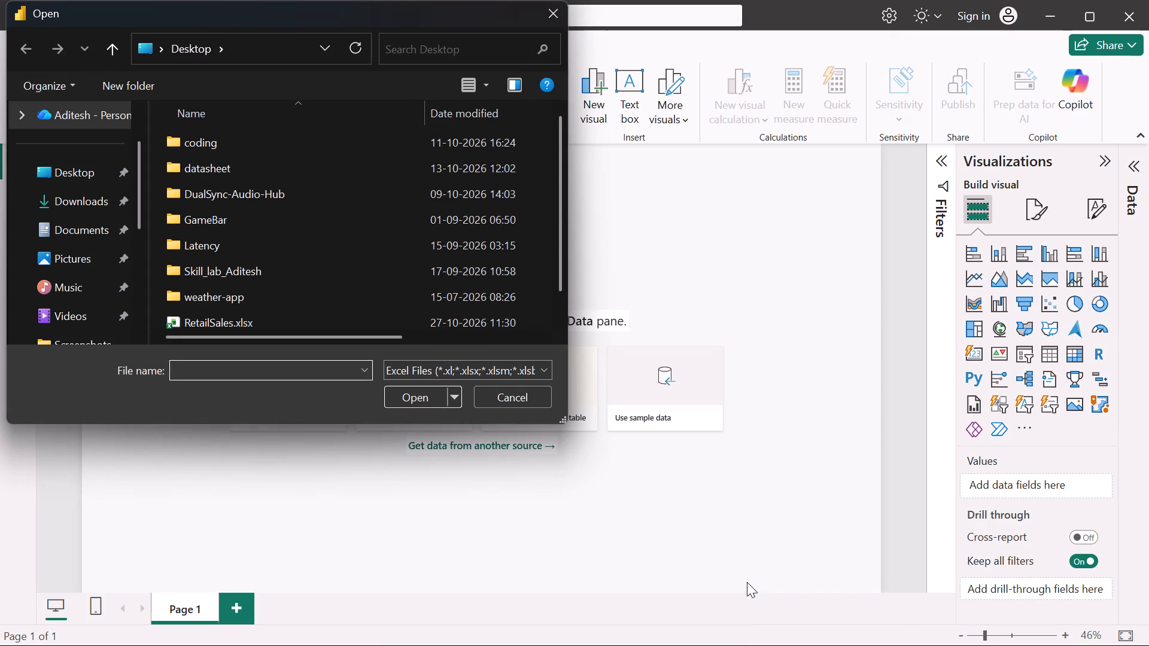
click(233, 322)
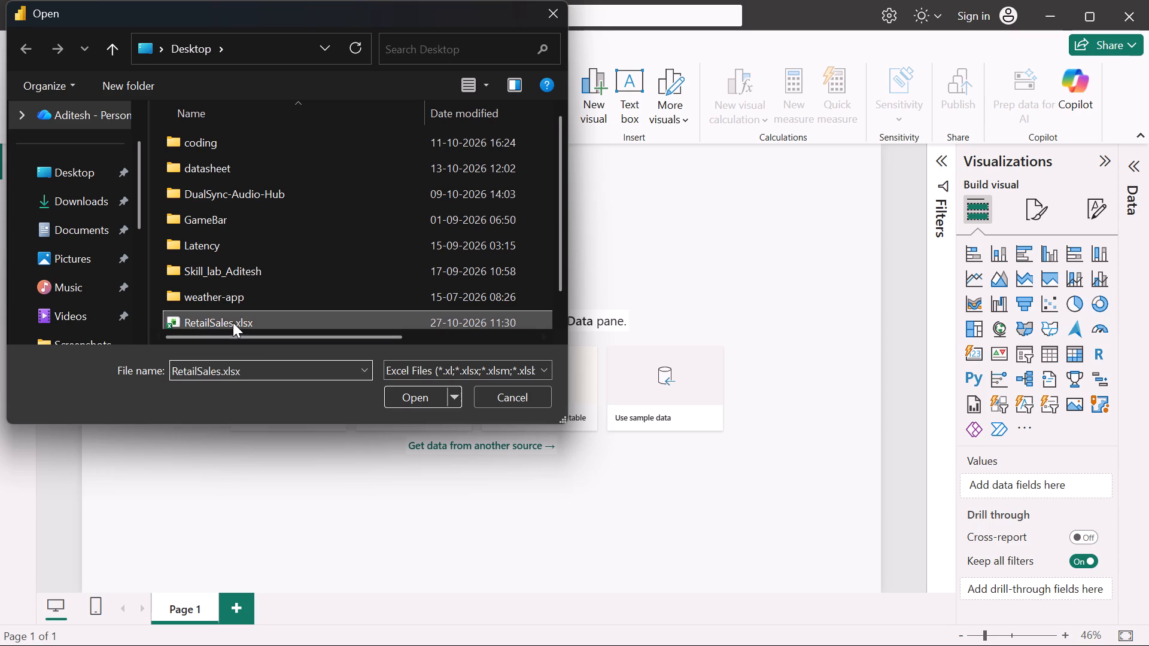
click(405, 400)
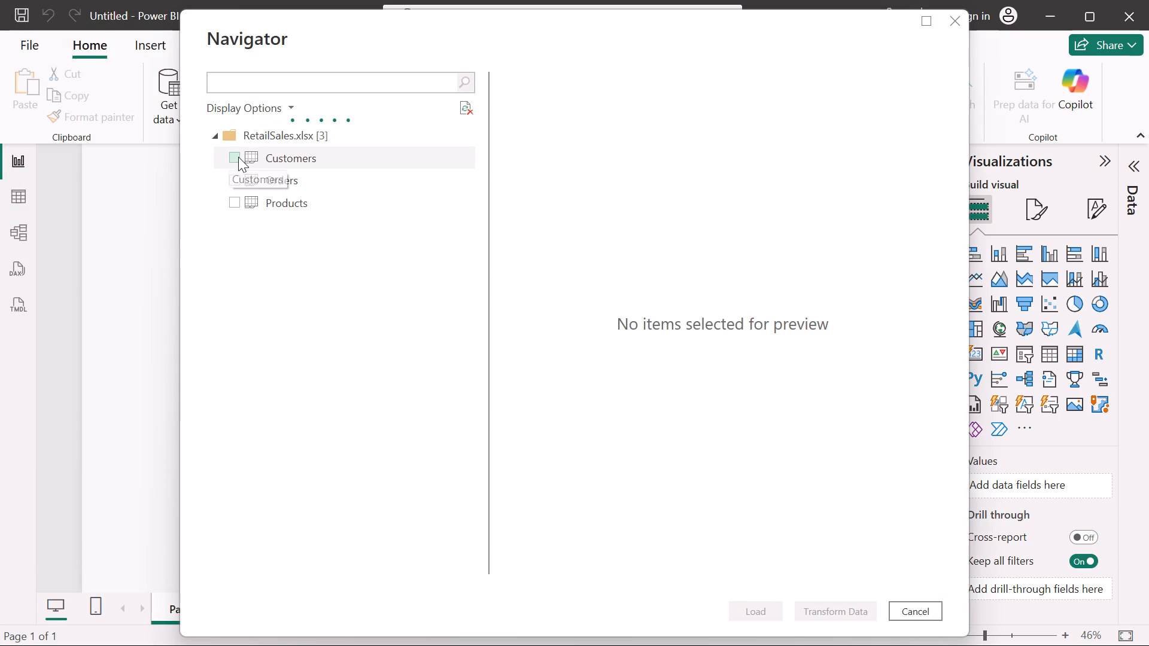
click(239, 157)
click(238, 180)
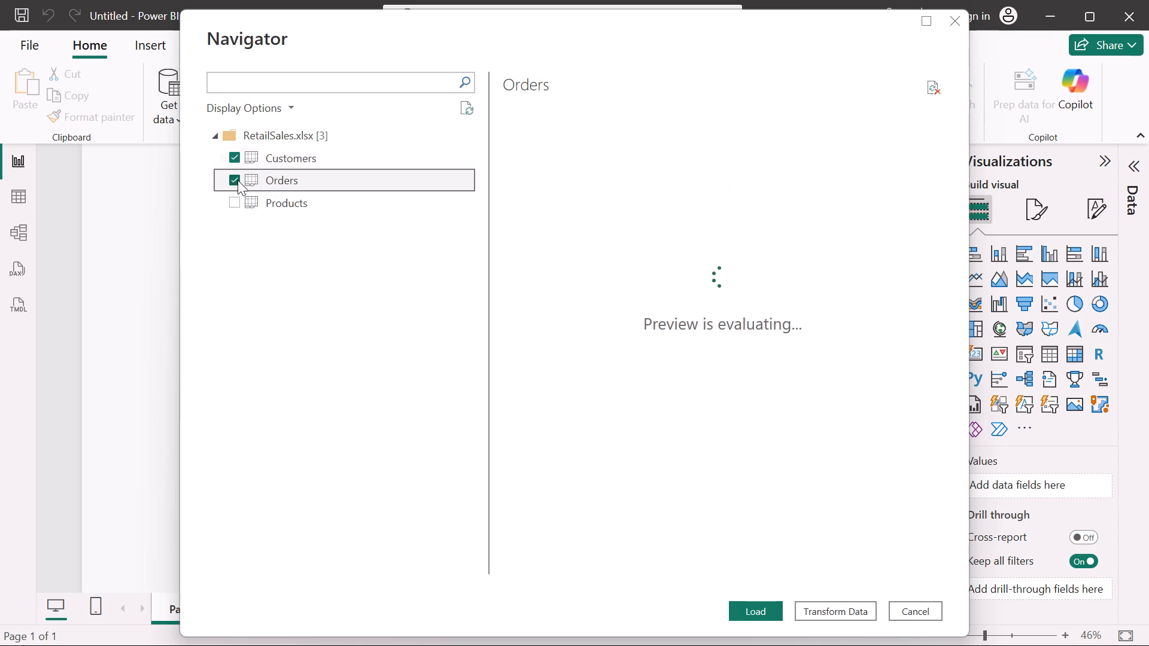
click(236, 199)
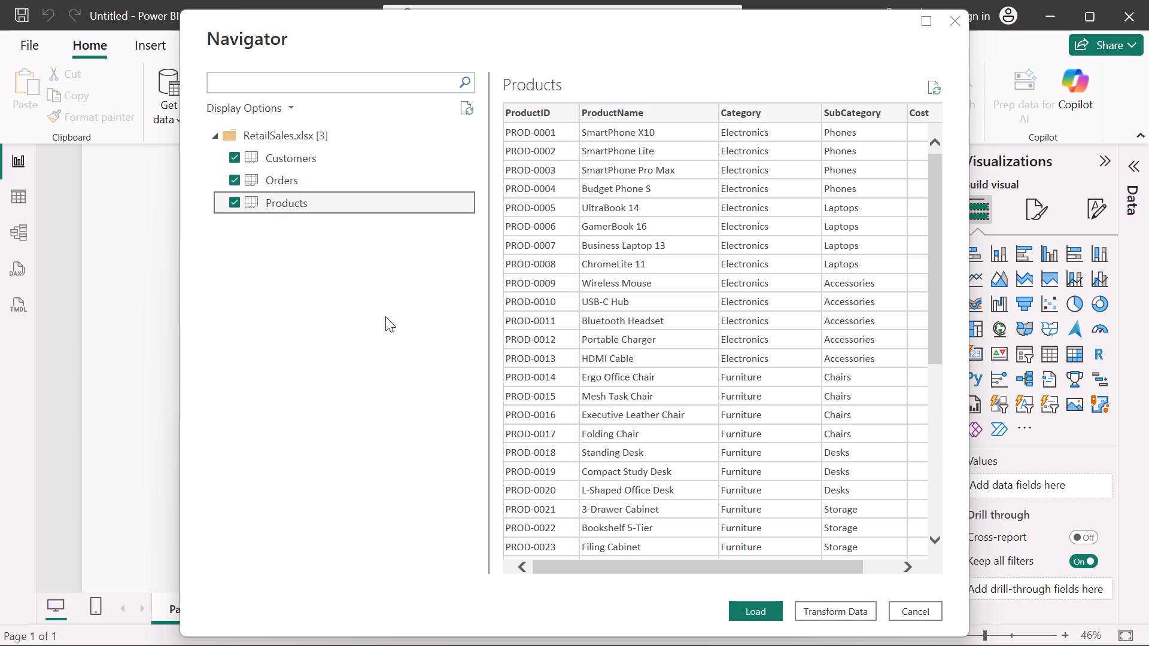
click(765, 611)
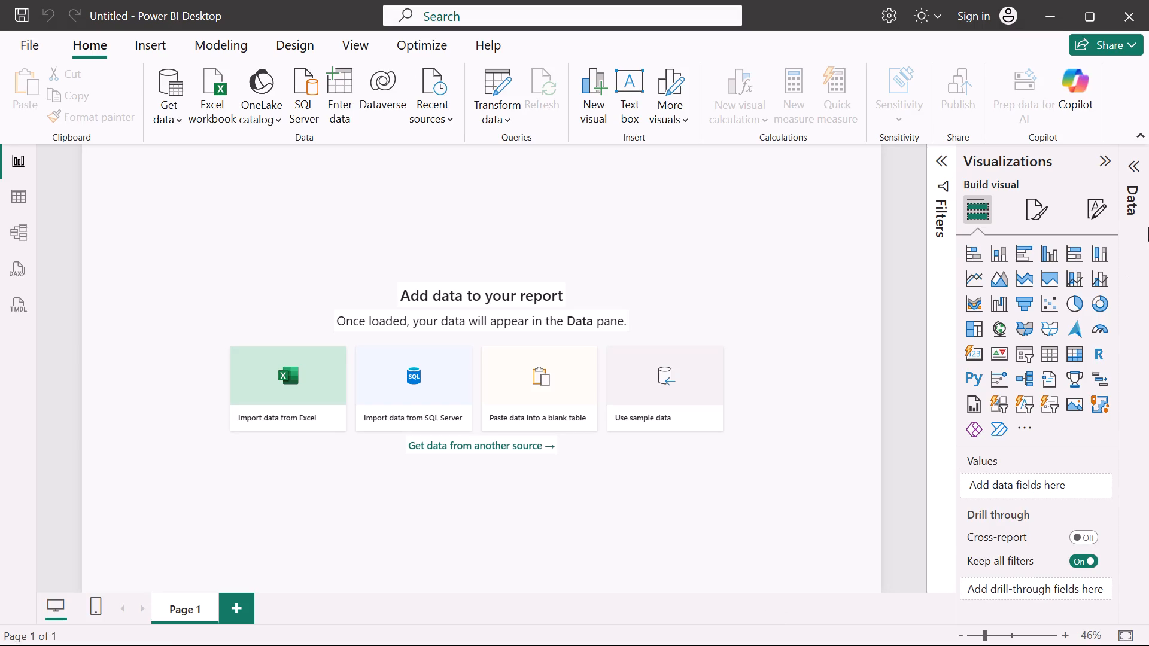
Create a table visual from Column1, Column2, Column3 and Column4 of the Customers table.
click(1129, 166)
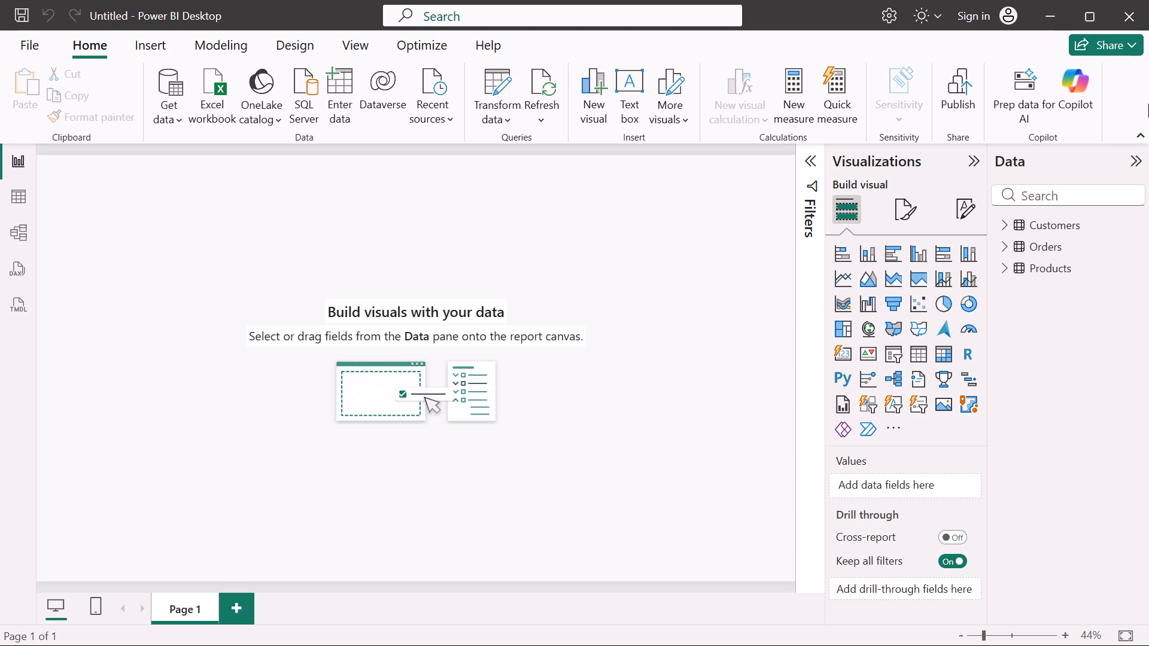
click(1005, 224)
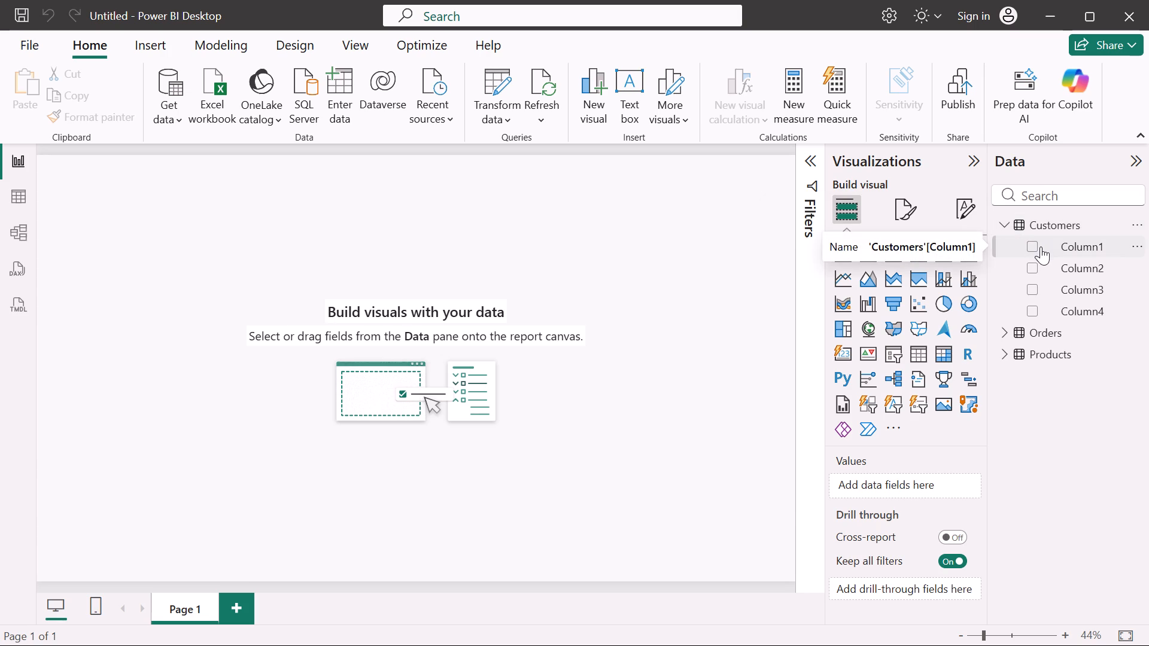
click(1041, 246)
click(1034, 243)
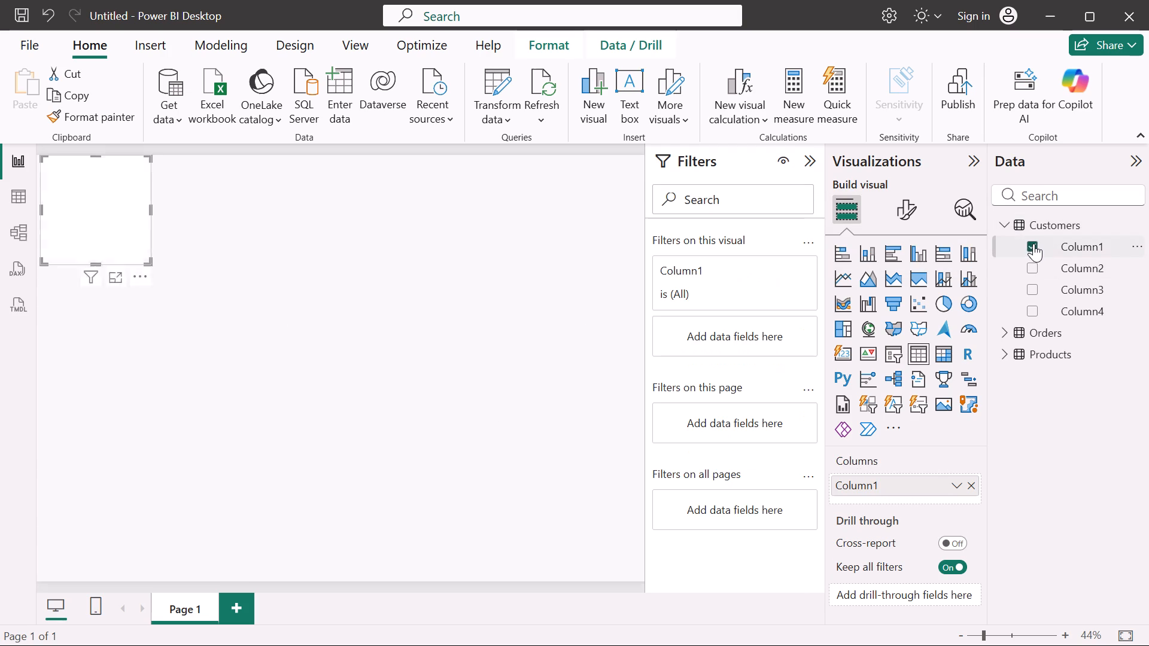
click(1034, 267)
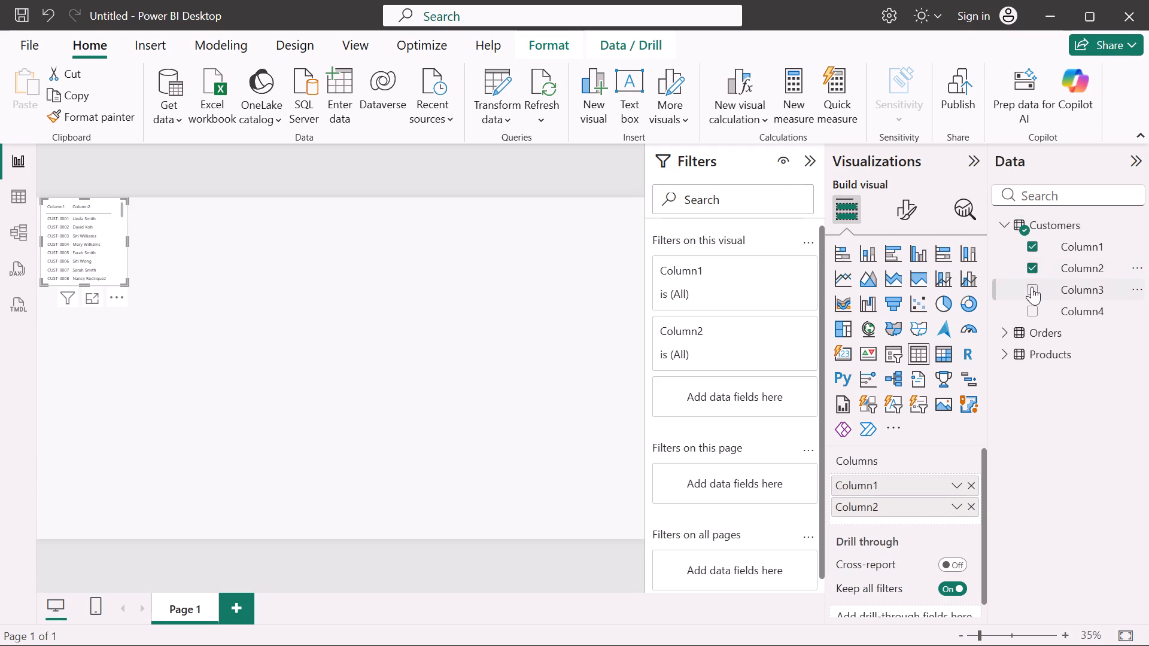
click(1033, 290)
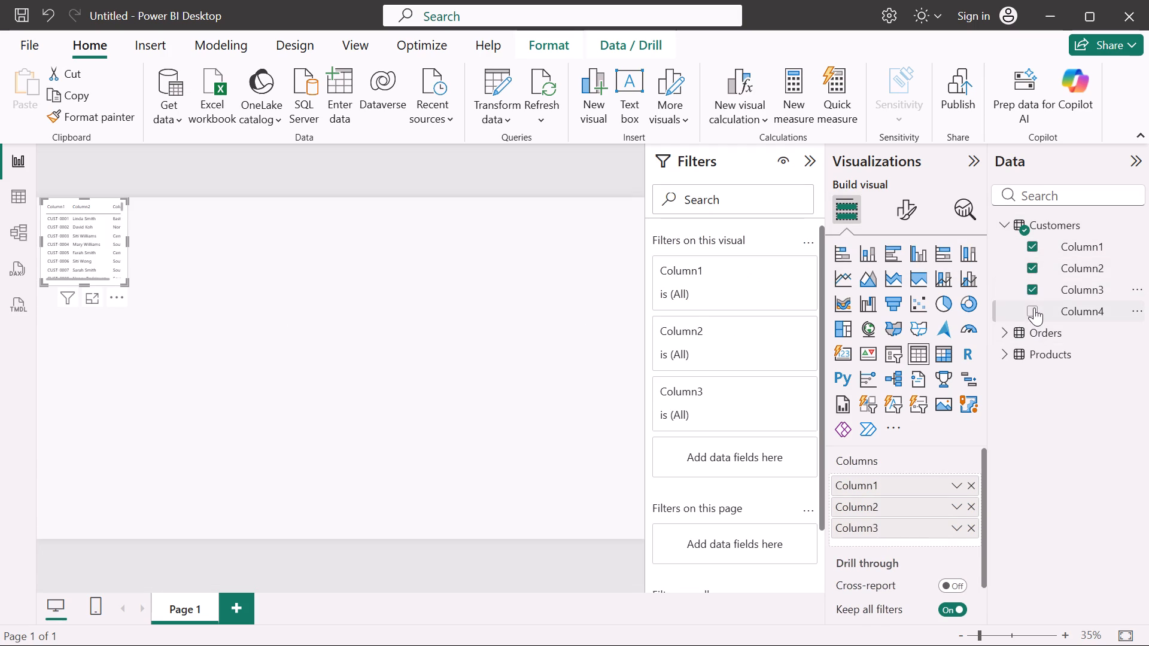
click(1034, 307)
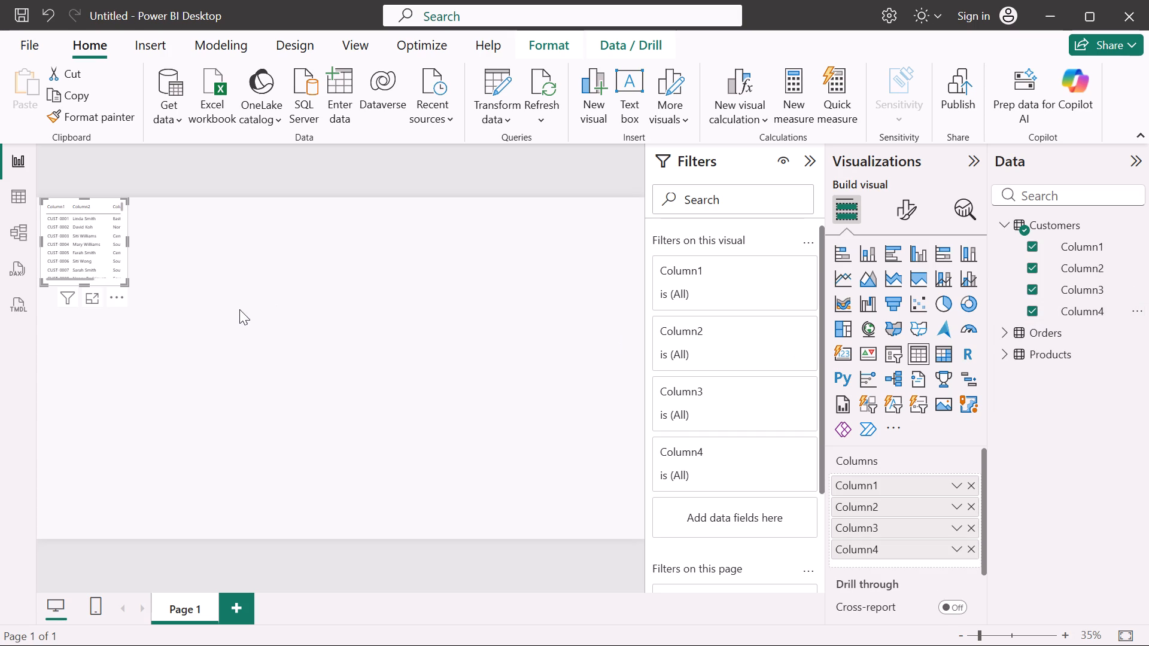
Widen the Customers table visual and extend it down to the bottom edge of the report page.
drag(127, 282, 253, 350)
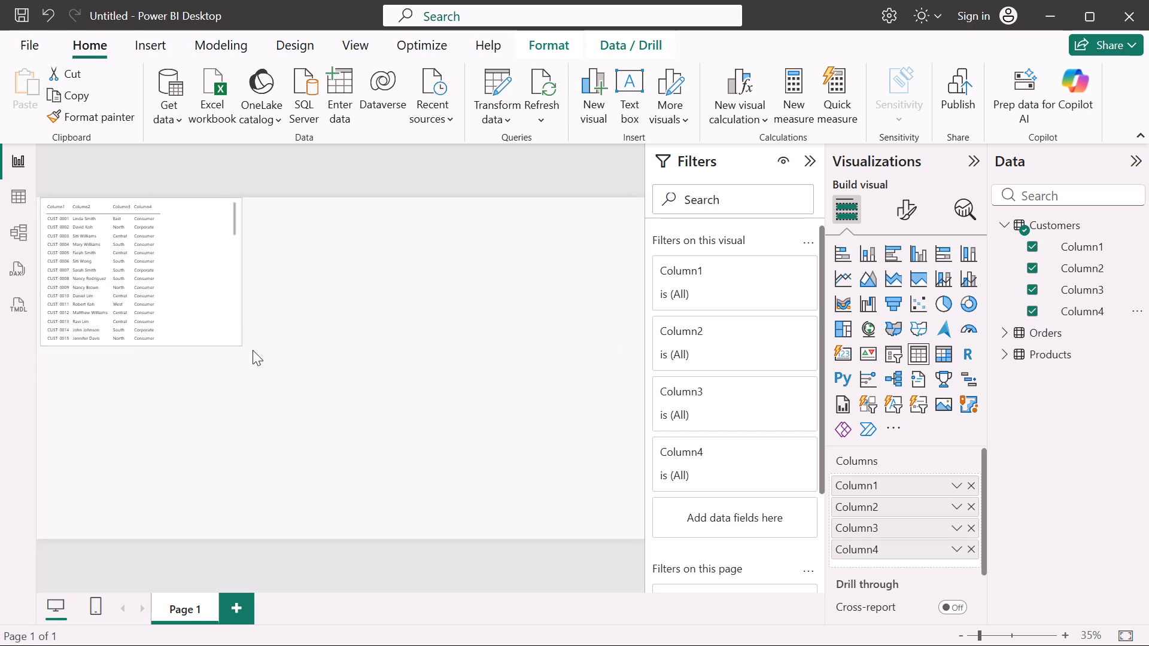
drag(253, 350, 252, 602)
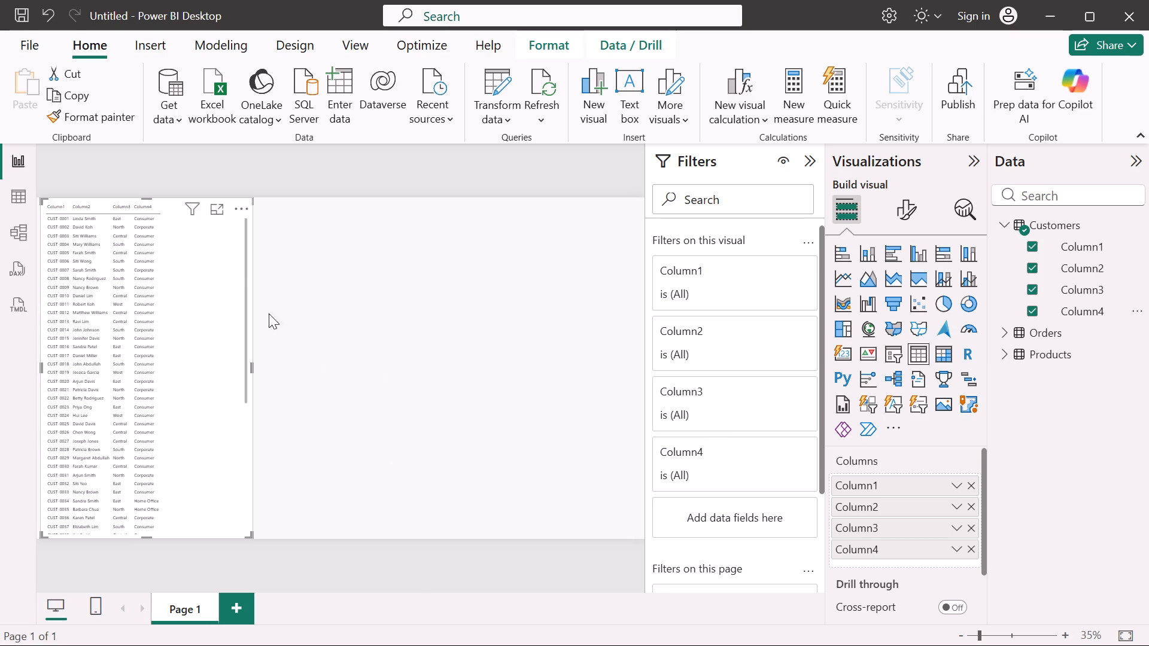
Show the Customers table visual in focus mode and look through its rows.
click(211, 210)
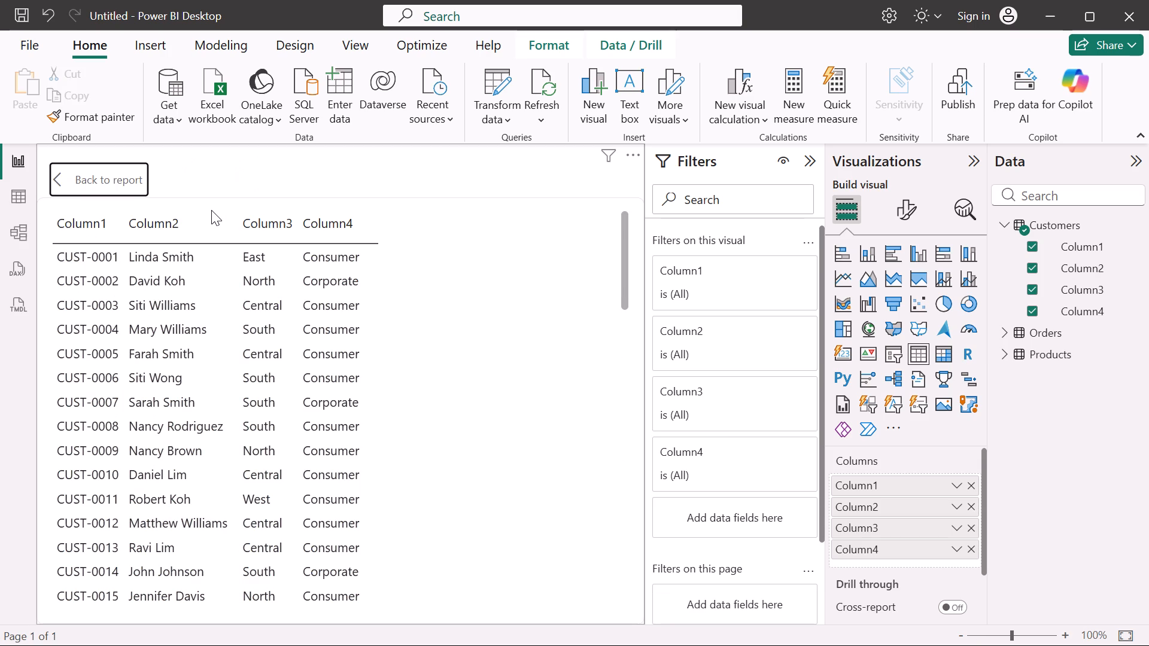
scroll(430, 330, down, 3)
scroll(430, 330, up, 4)
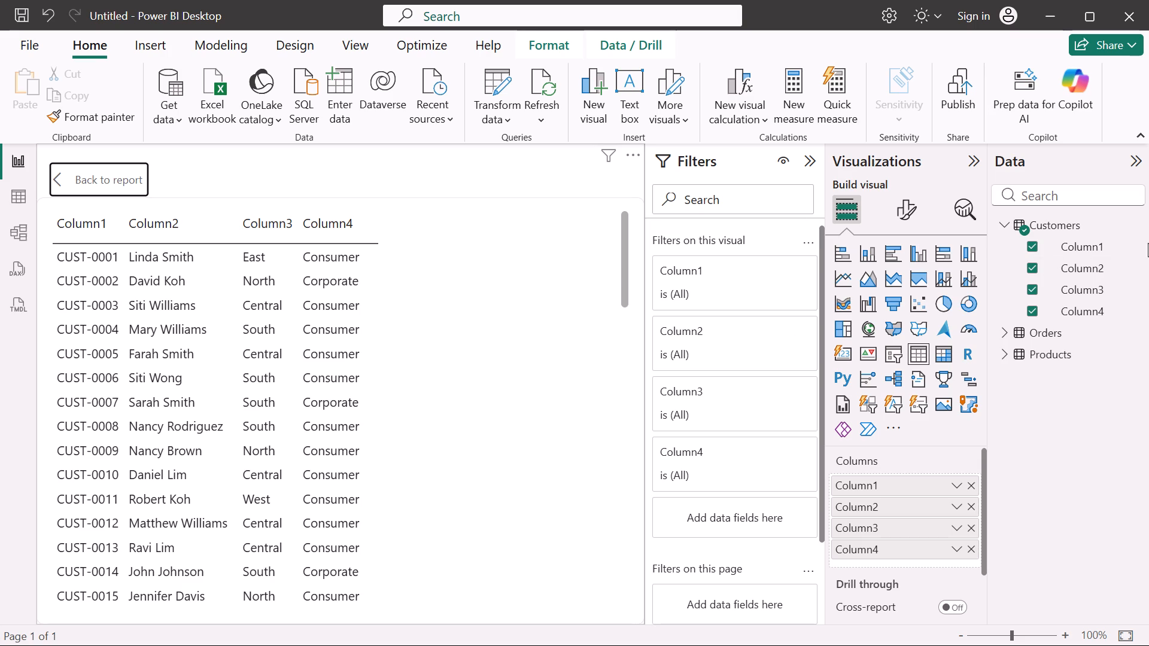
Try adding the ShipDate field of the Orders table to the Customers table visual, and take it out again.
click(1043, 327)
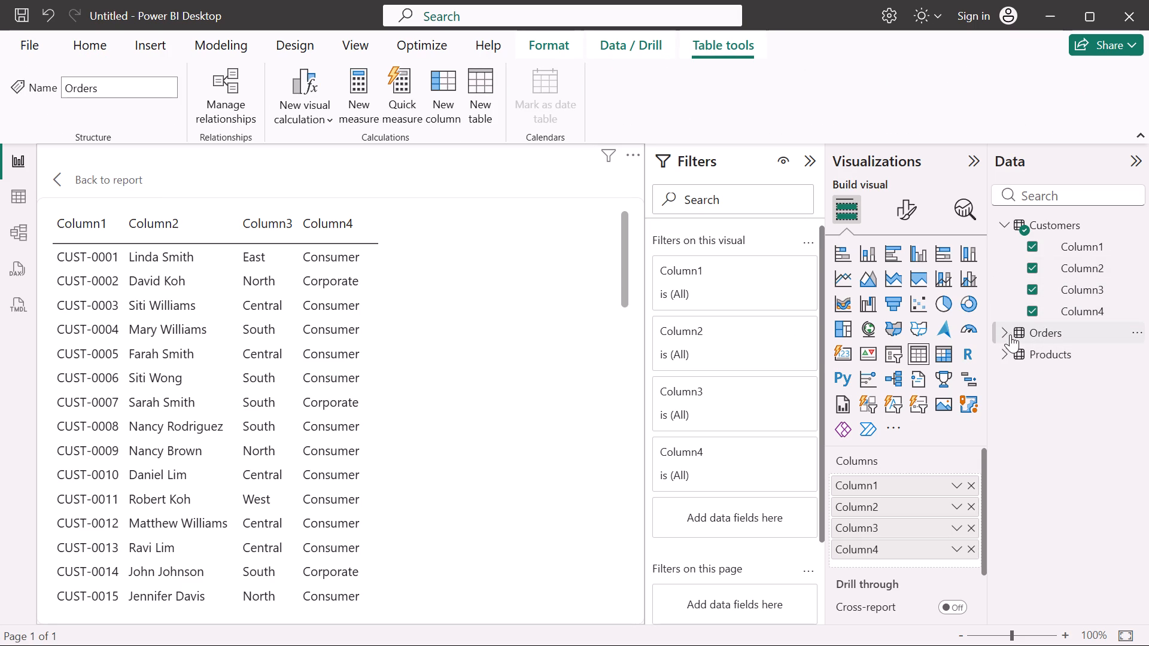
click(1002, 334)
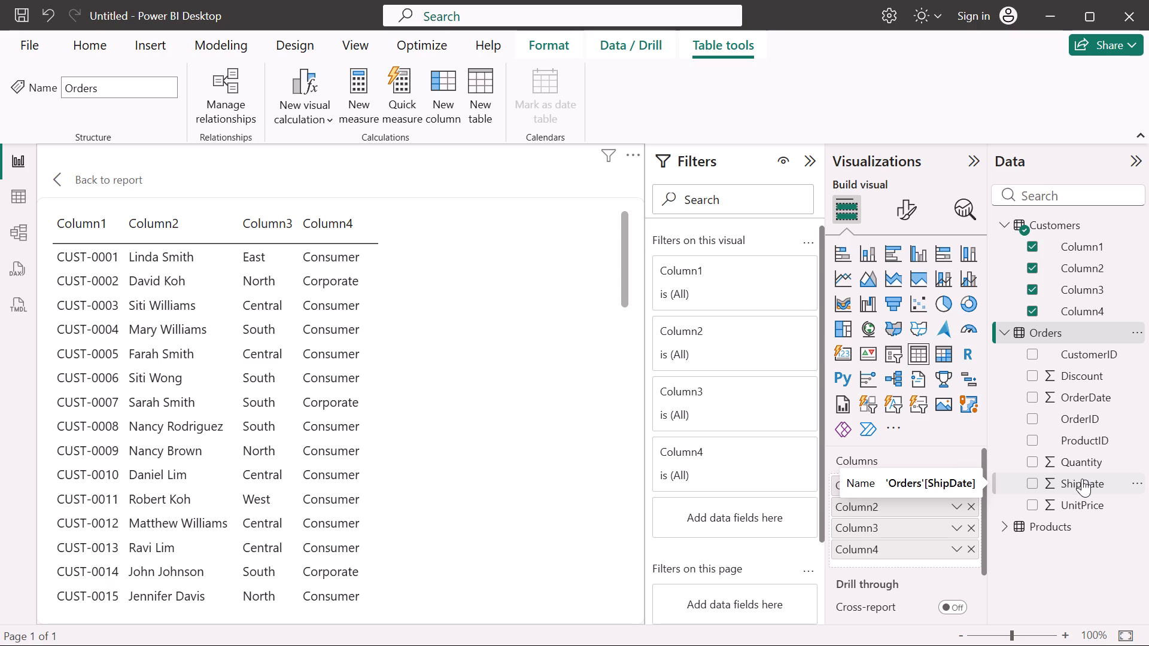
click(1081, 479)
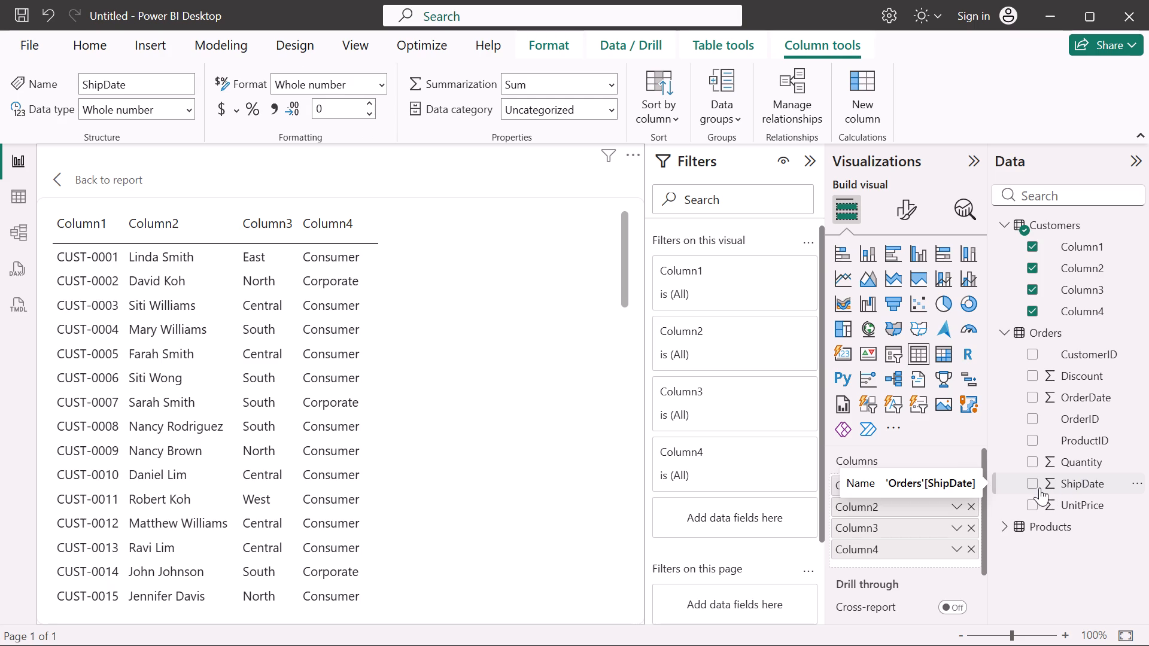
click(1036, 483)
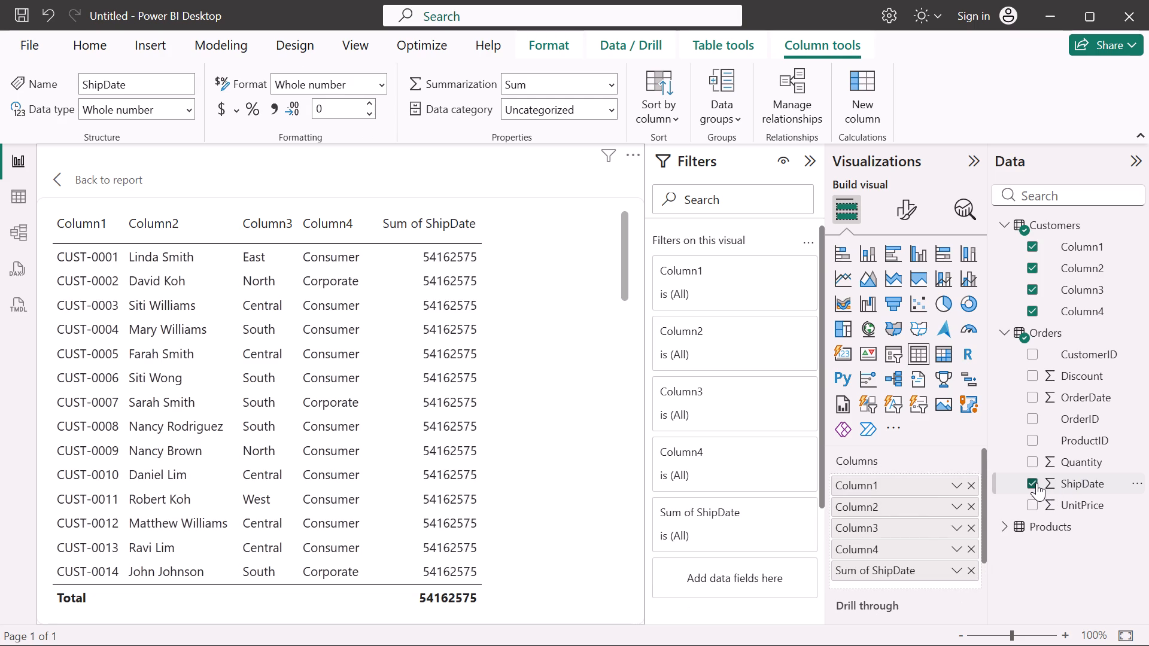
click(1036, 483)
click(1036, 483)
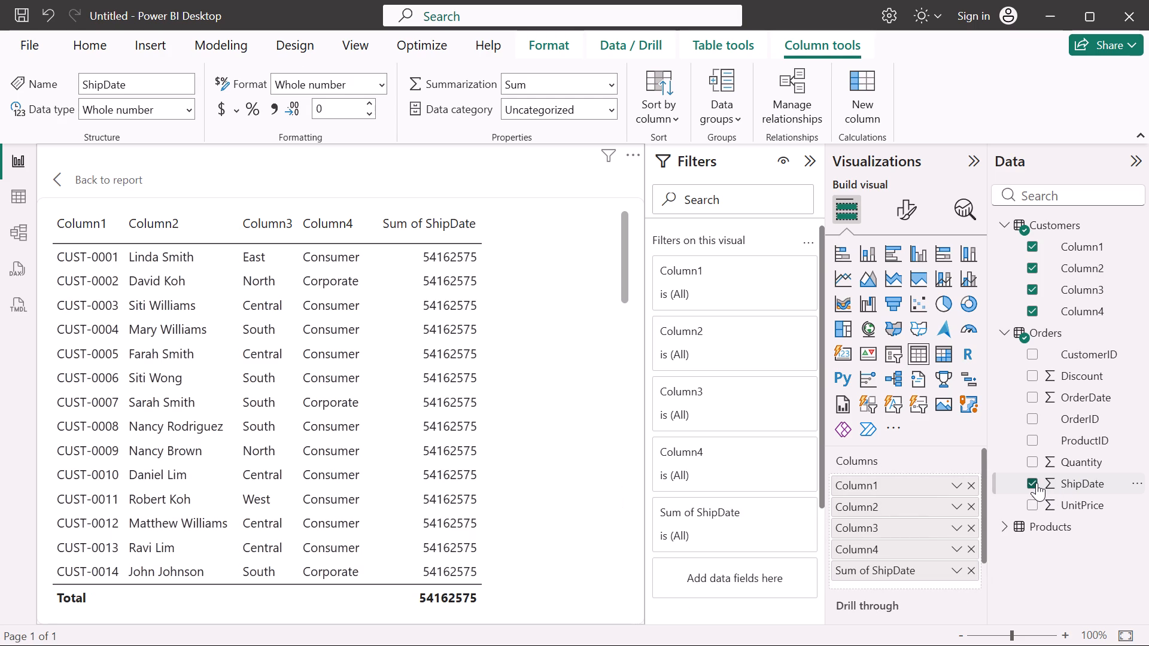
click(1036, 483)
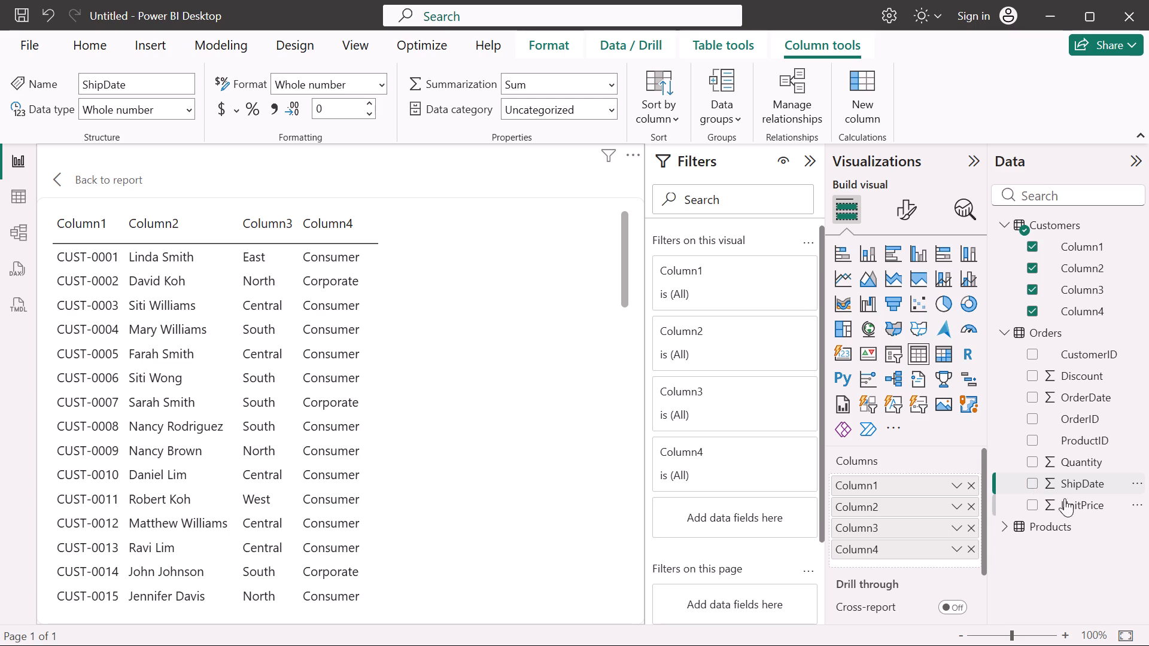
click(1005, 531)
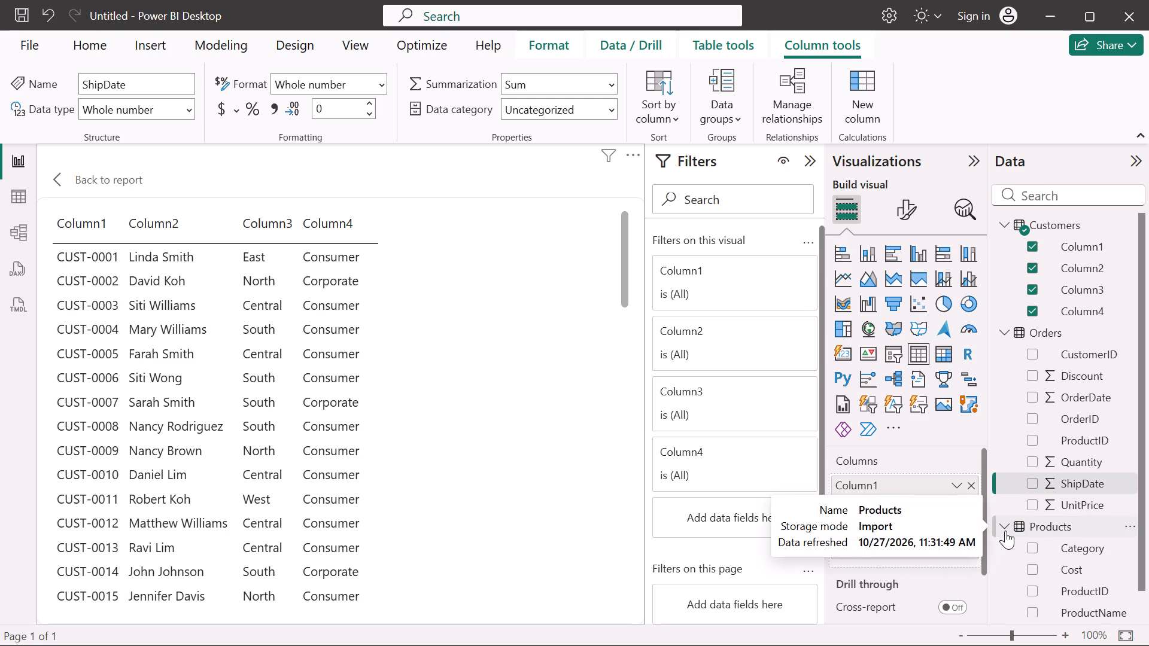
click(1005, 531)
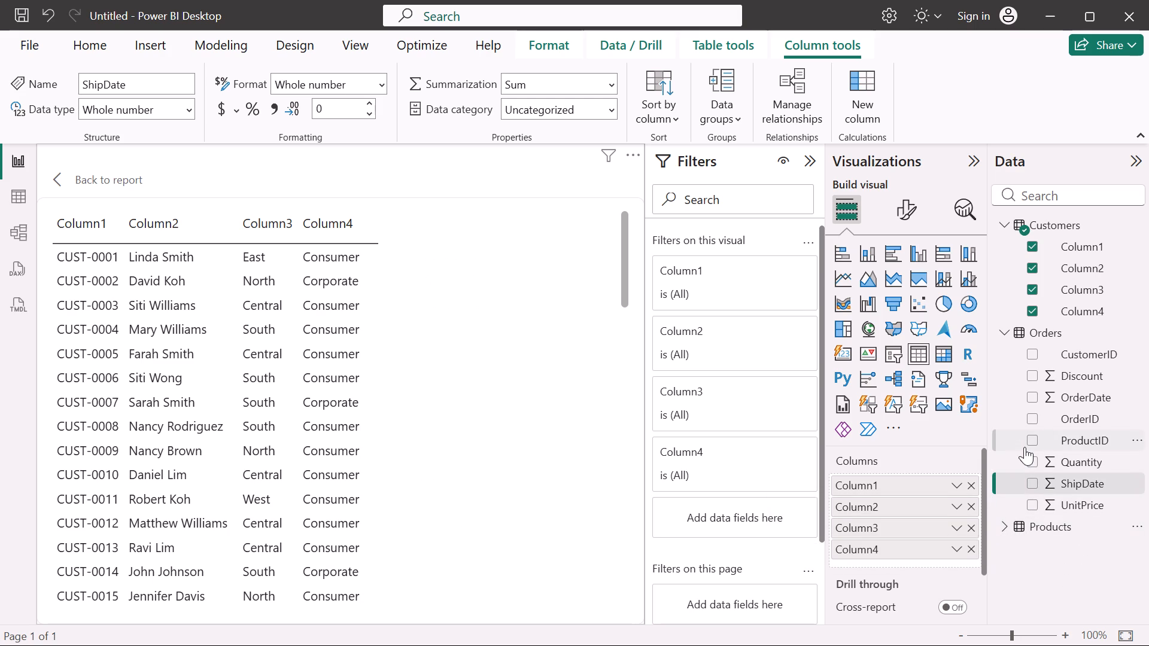
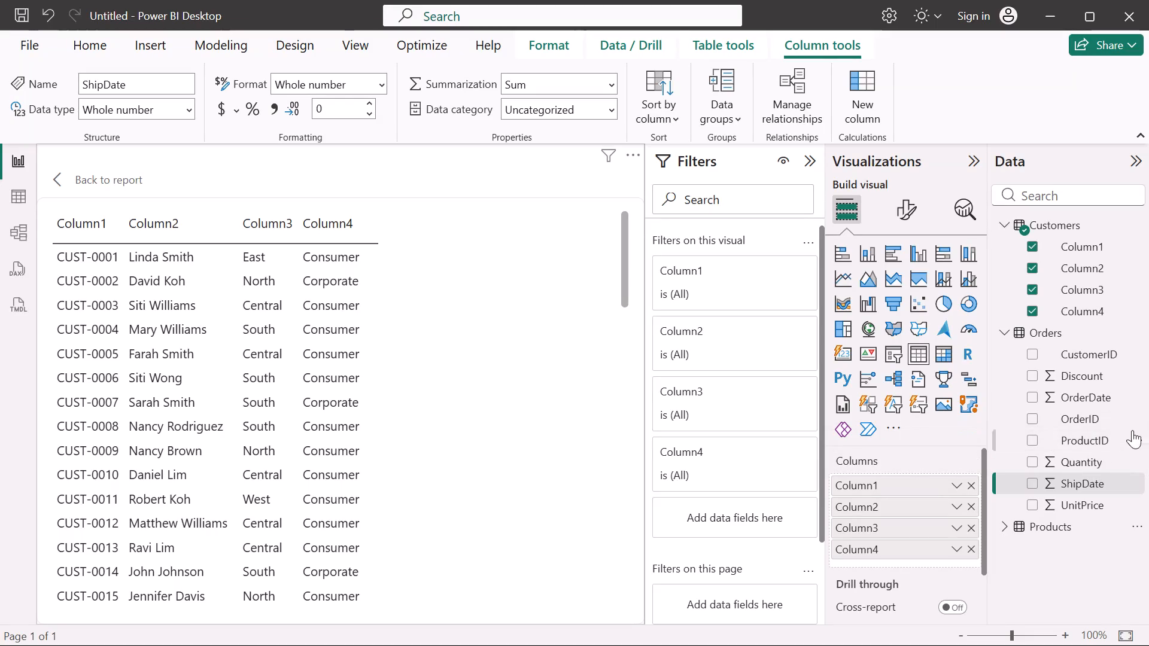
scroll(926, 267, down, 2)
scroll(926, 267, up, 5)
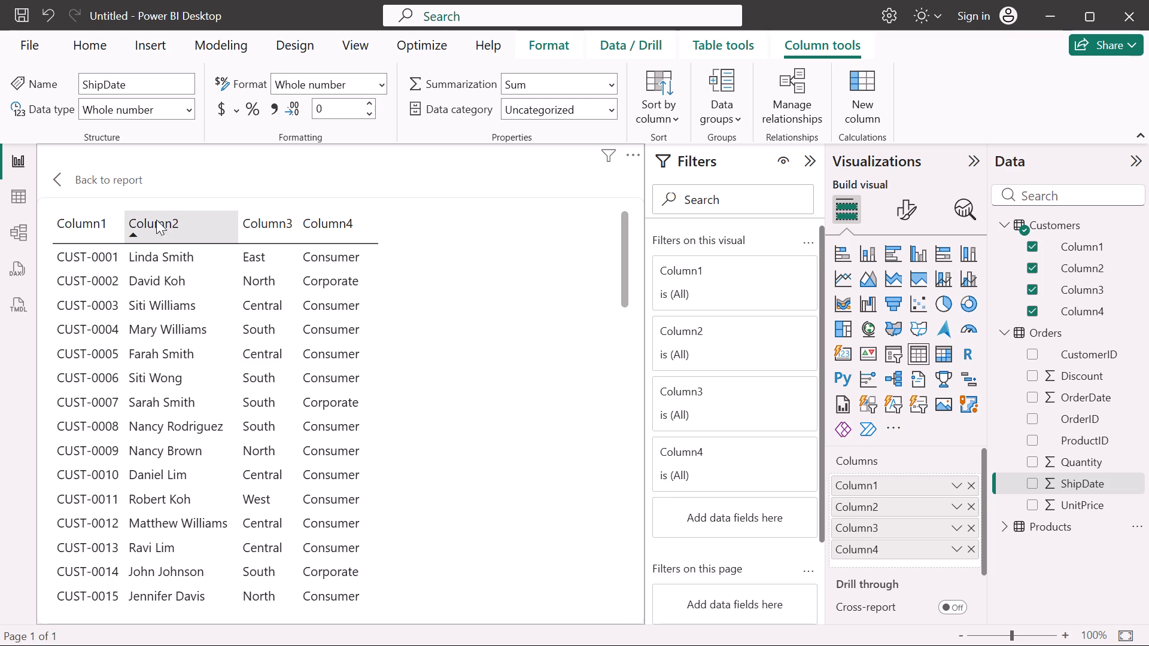
In Power Query Editor, use the first row of the Customers query as headers and apply the change to the model.
click(14, 193)
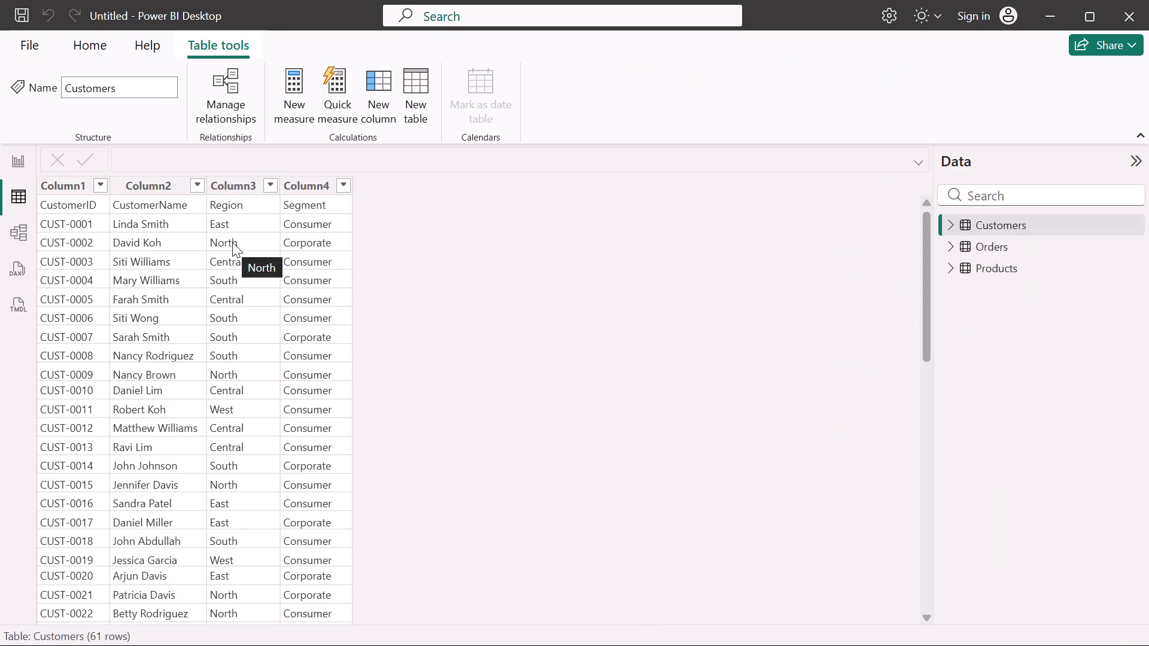
click(98, 45)
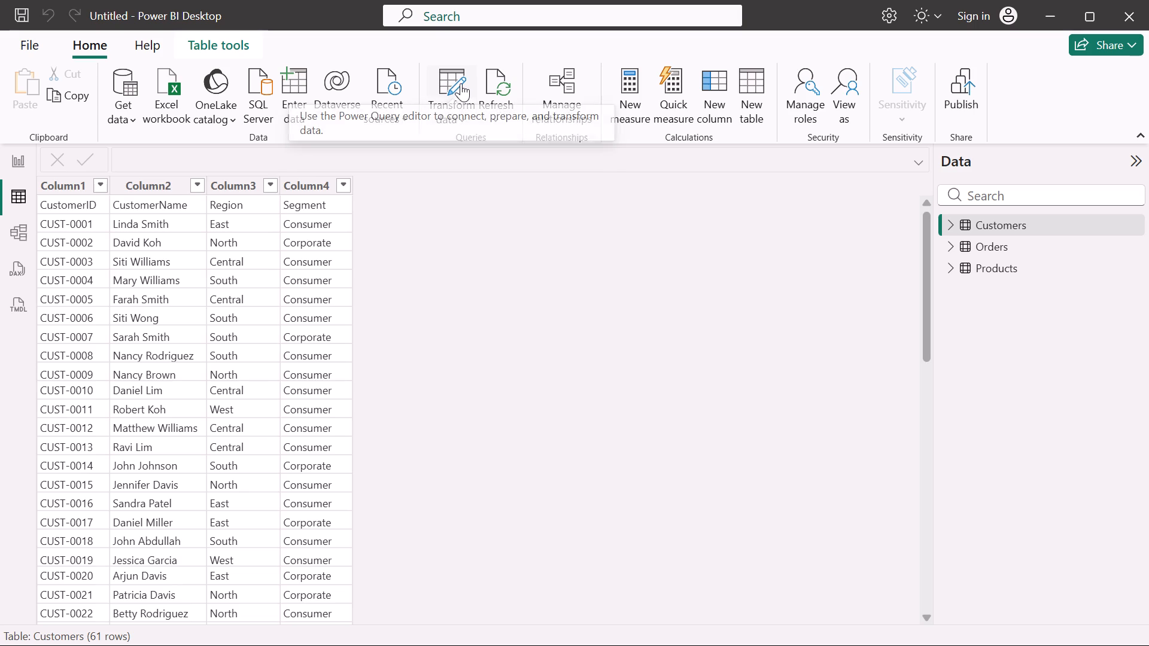
click(461, 83)
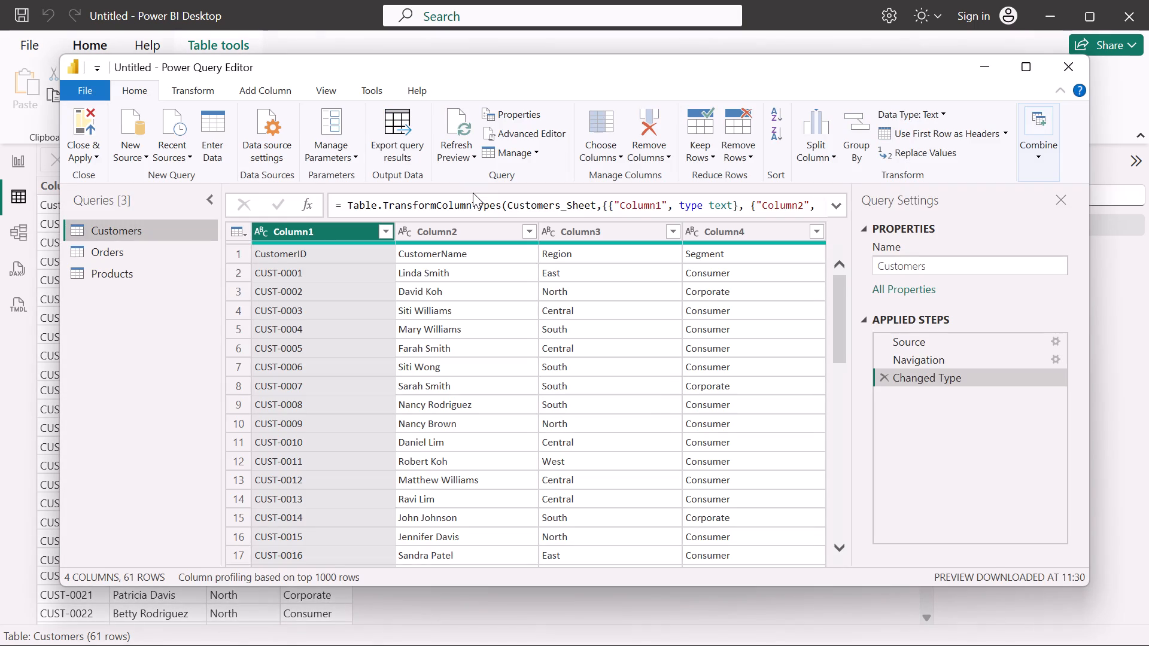
click(217, 97)
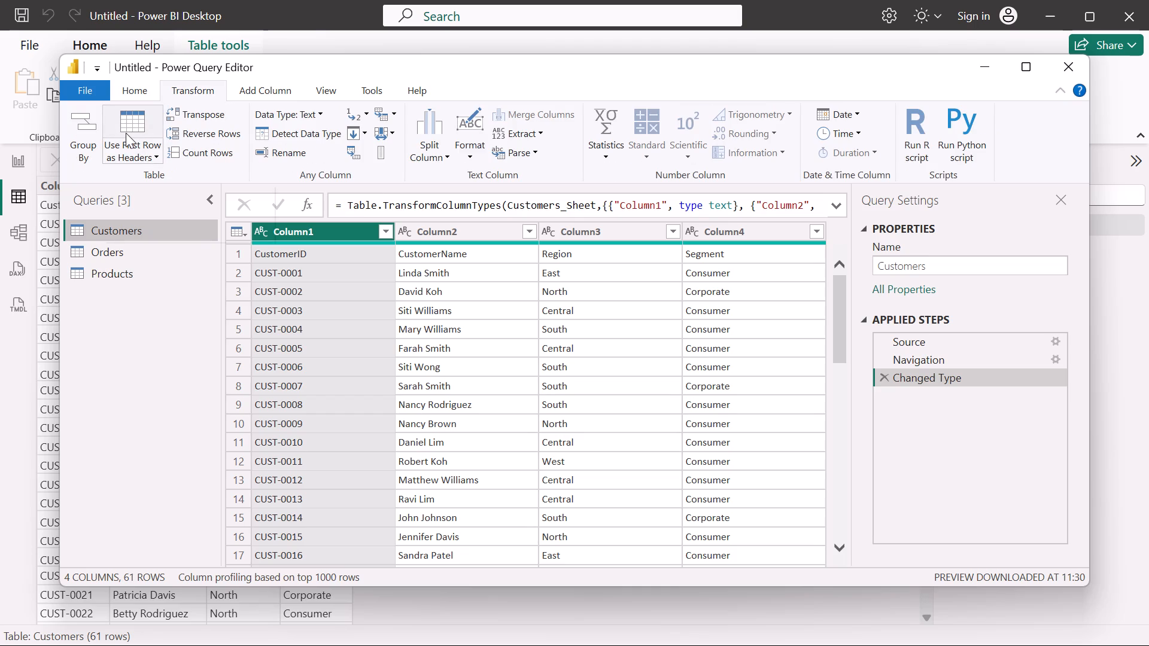
click(126, 133)
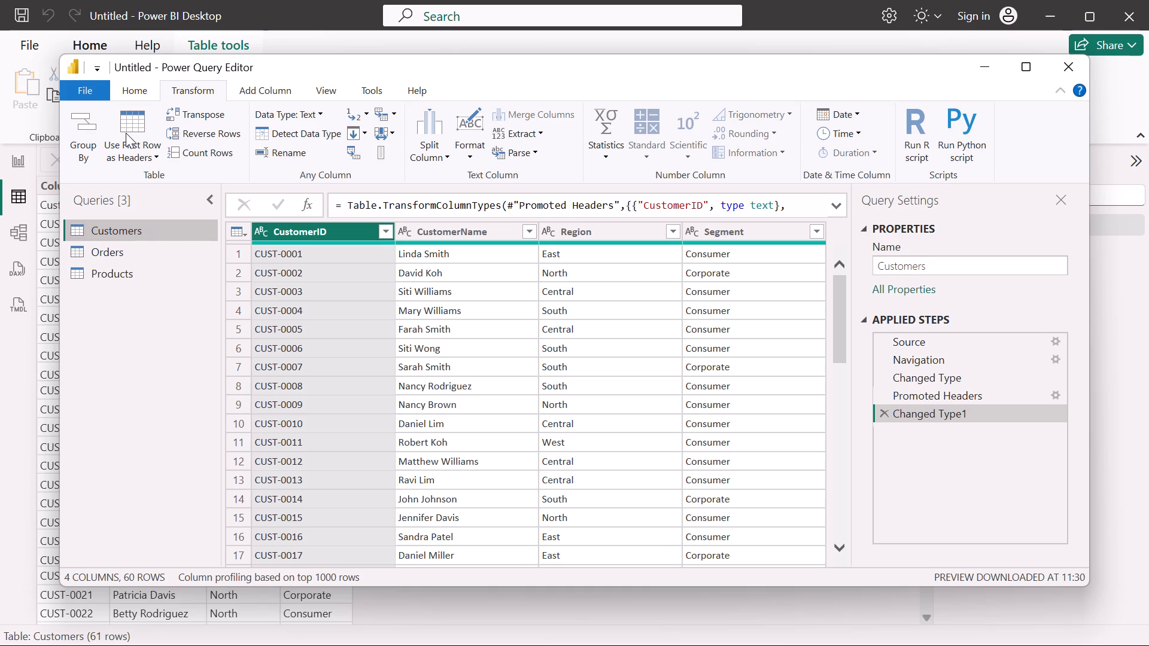
click(137, 97)
click(89, 126)
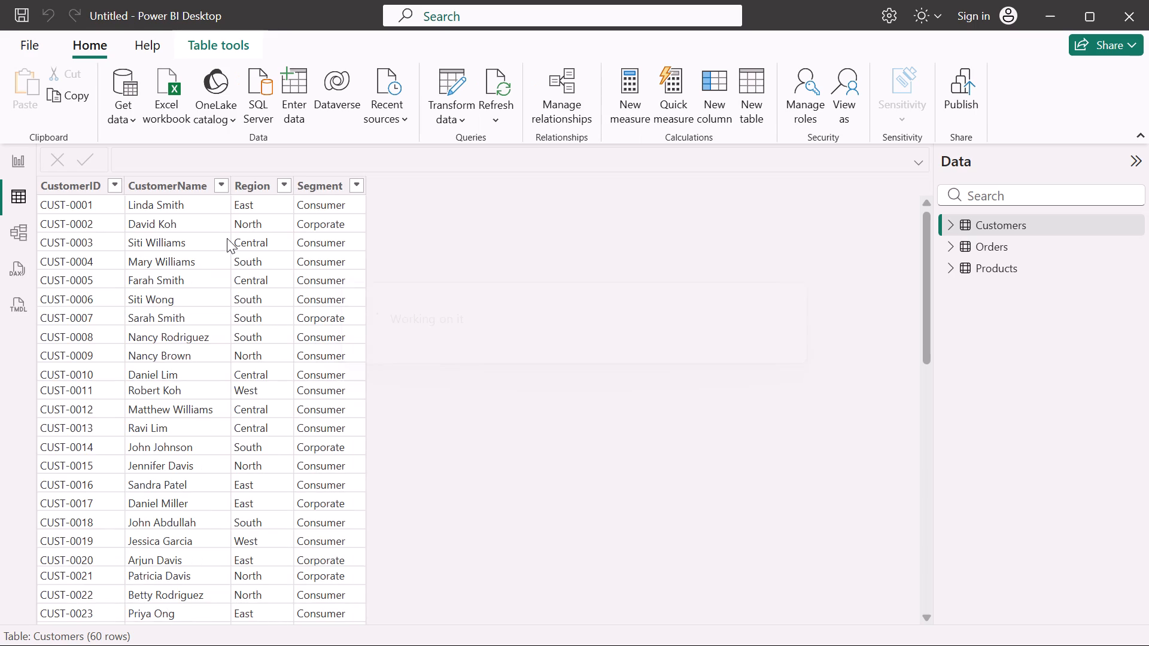
Set the data type of the OrderDate column in the Orders table to Date.
click(1004, 246)
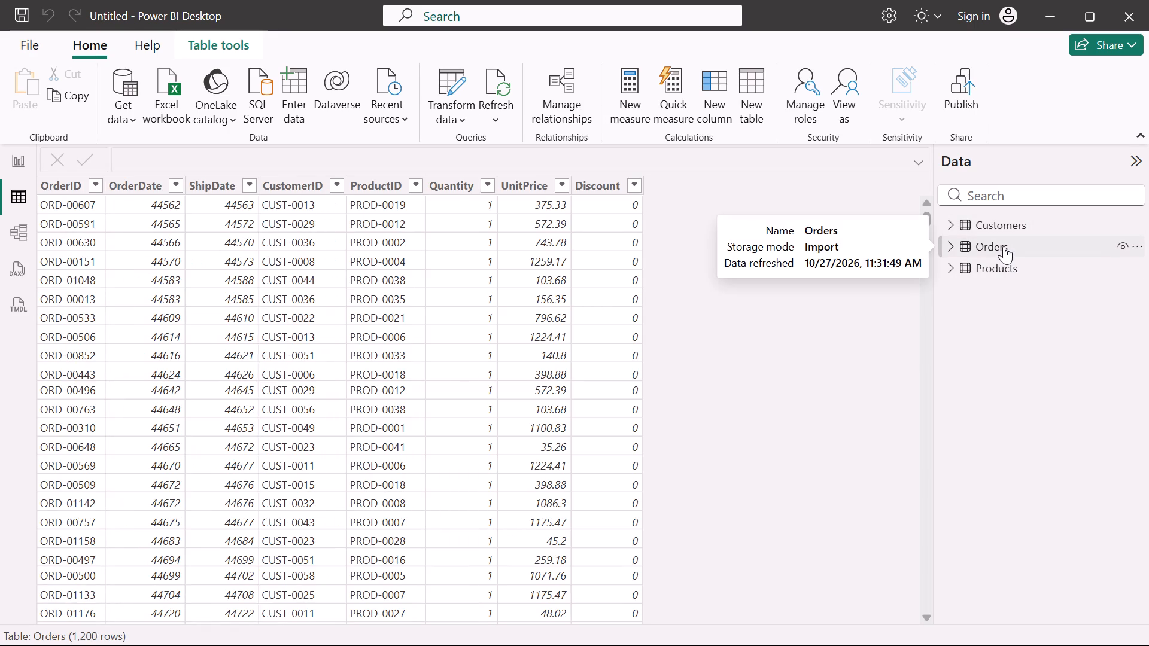
click(138, 188)
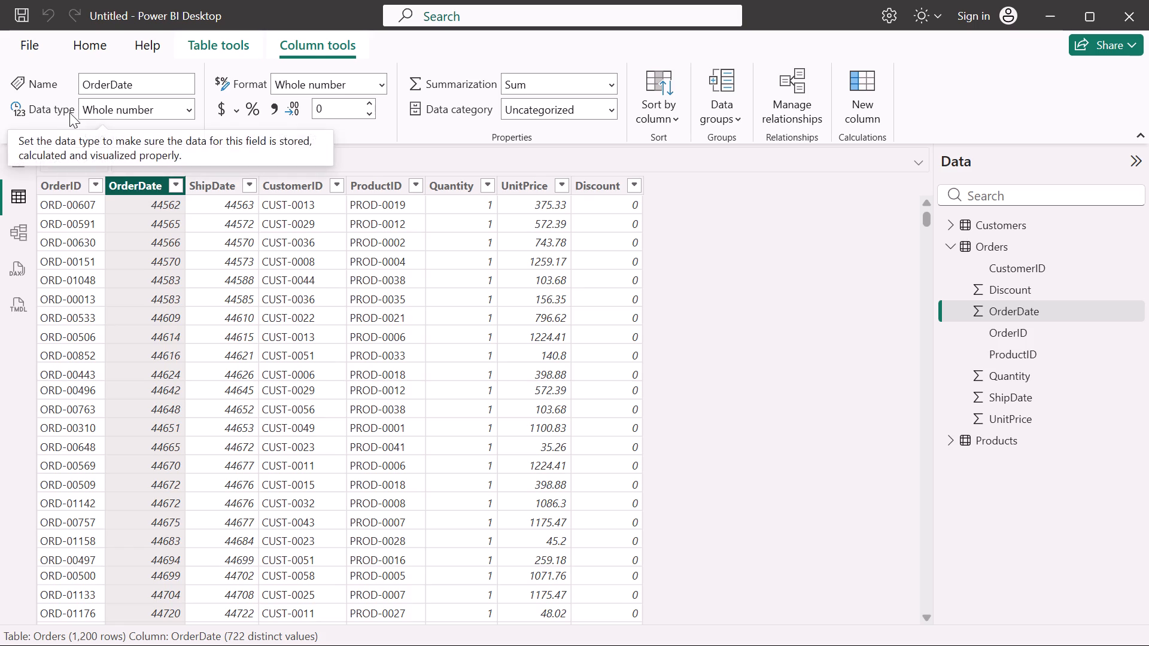
click(189, 113)
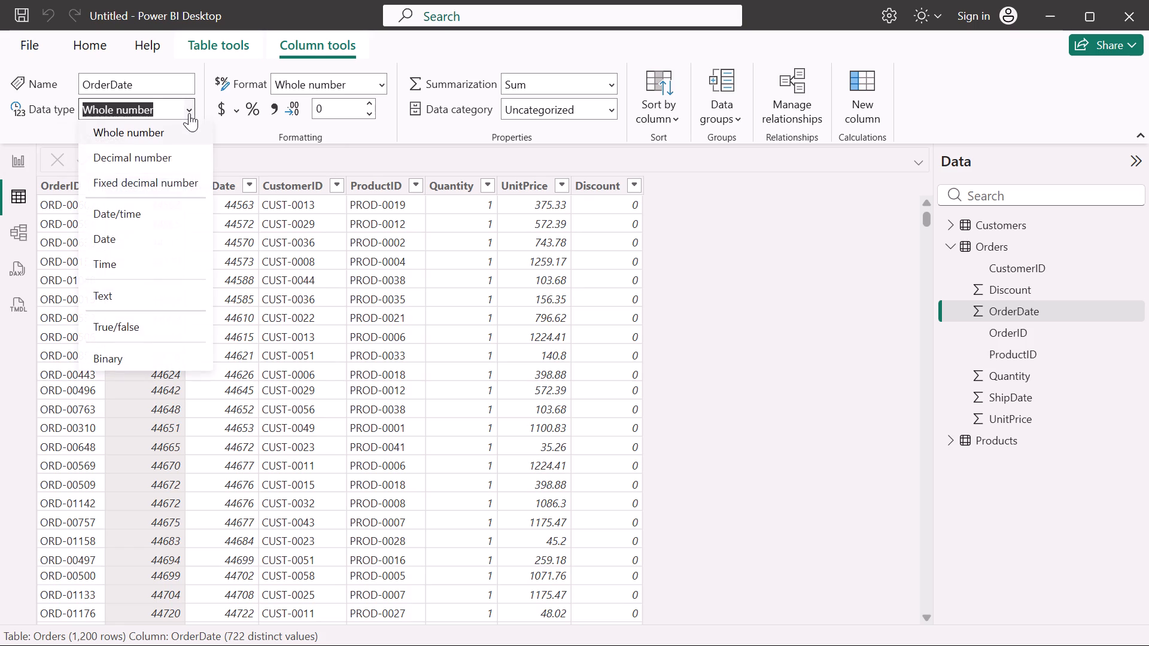
click(154, 236)
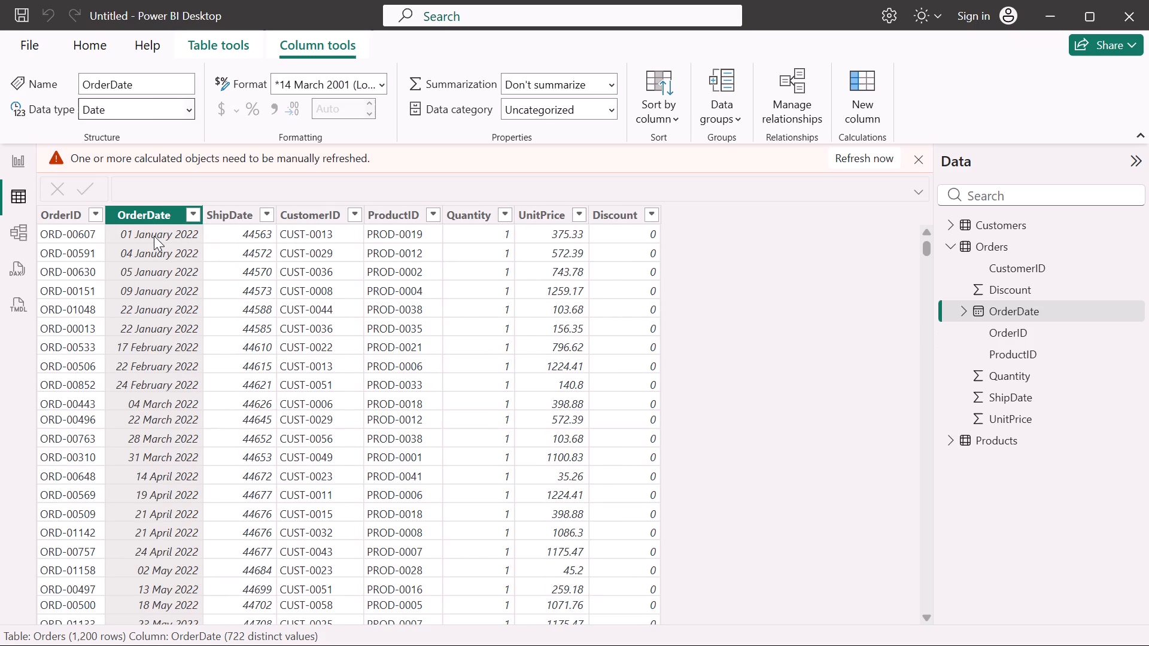
Set the data type of the ShipDate column in the Orders table to Date.
click(218, 215)
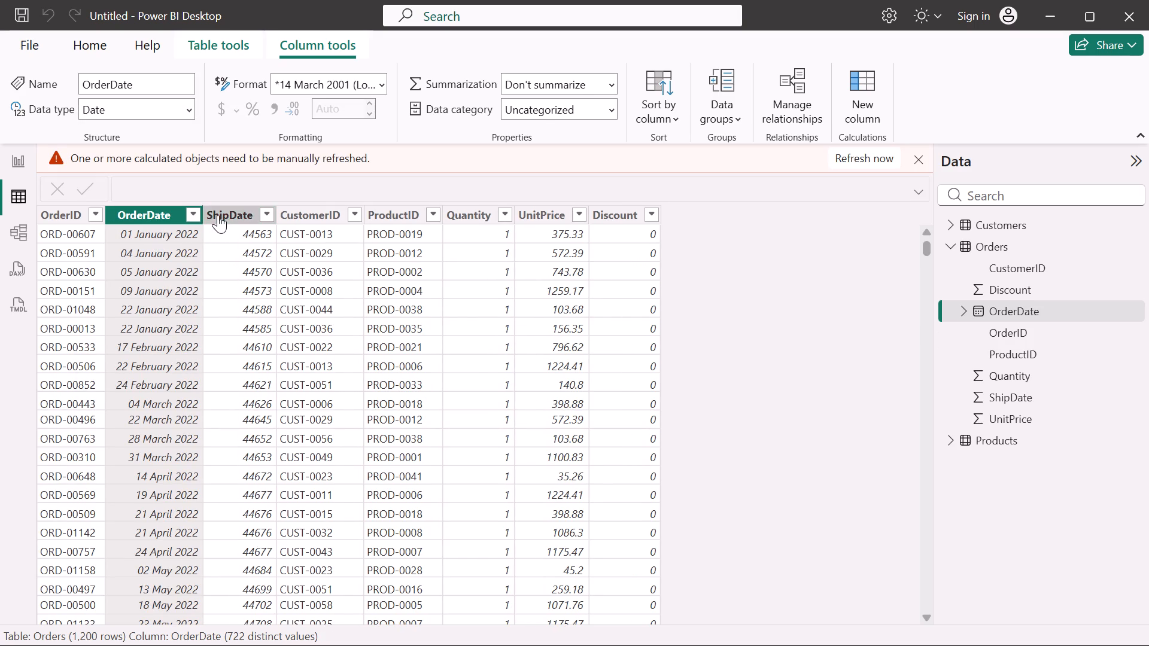
click(187, 111)
click(167, 230)
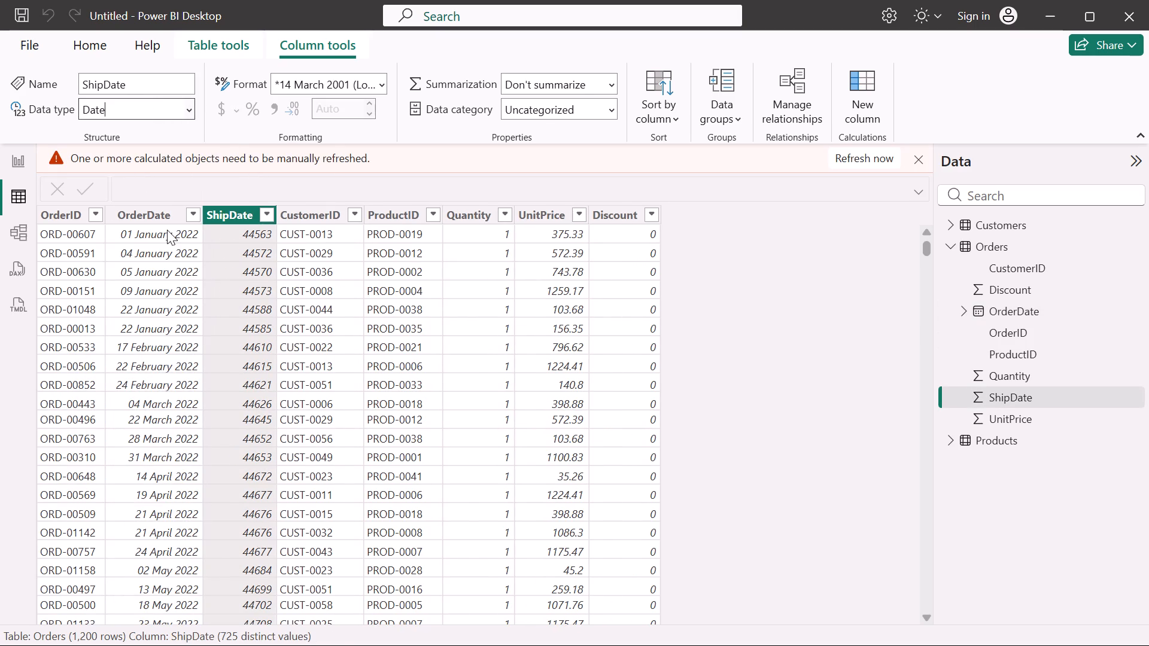
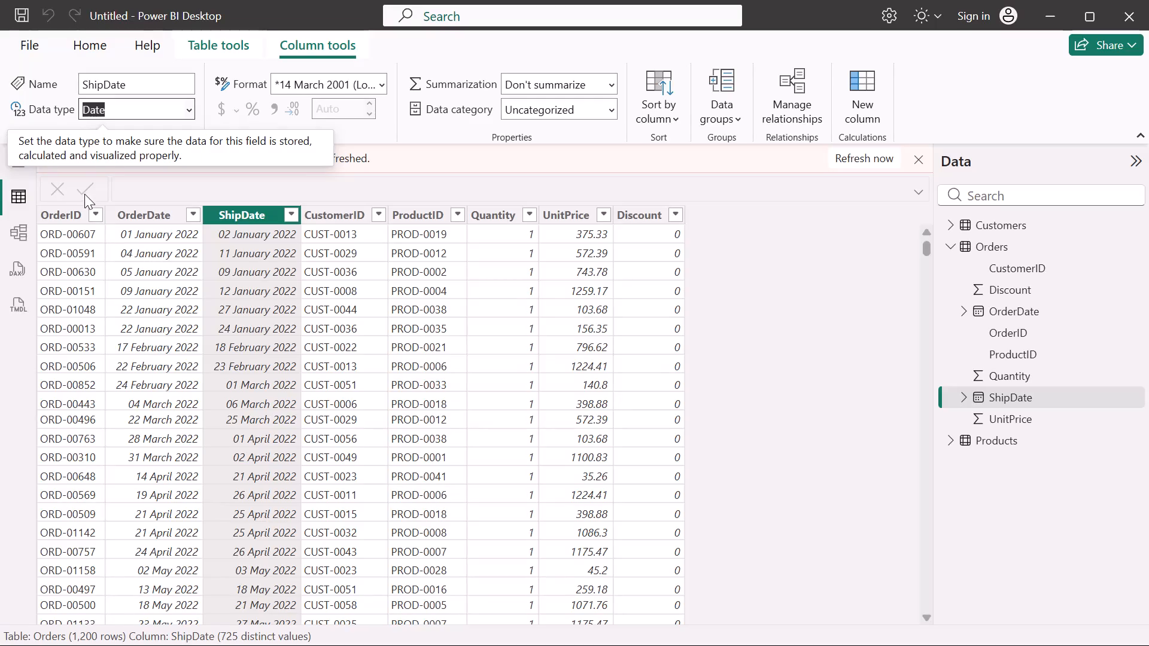
Look through the Orders table rows to check the date formatting in the OrderDate and ShipDate columns.
click(83, 188)
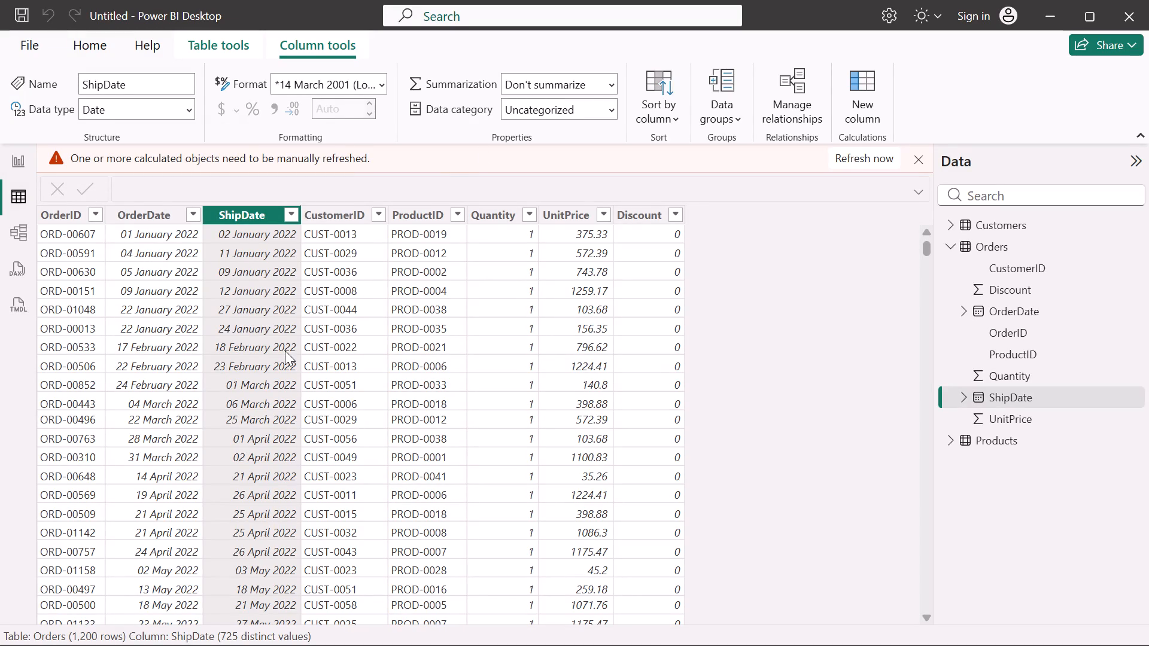
scroll(770, 469, down, 1)
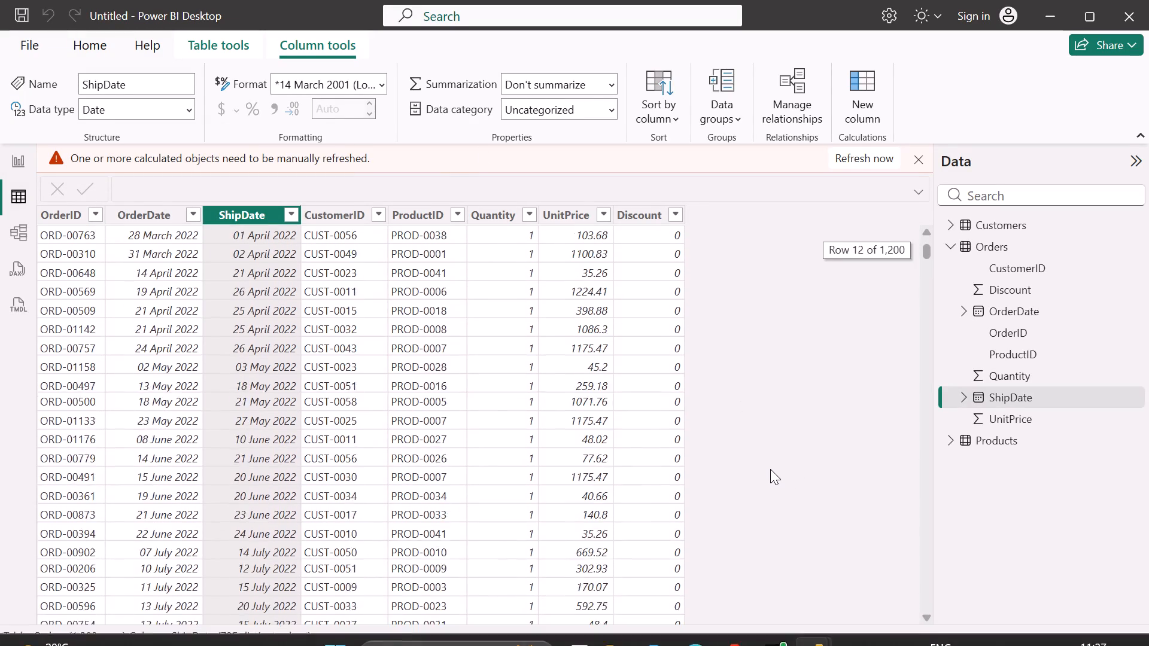
scroll(770, 469, down, 7)
scroll(770, 469, up, 19)
scroll(770, 469, up, 3)
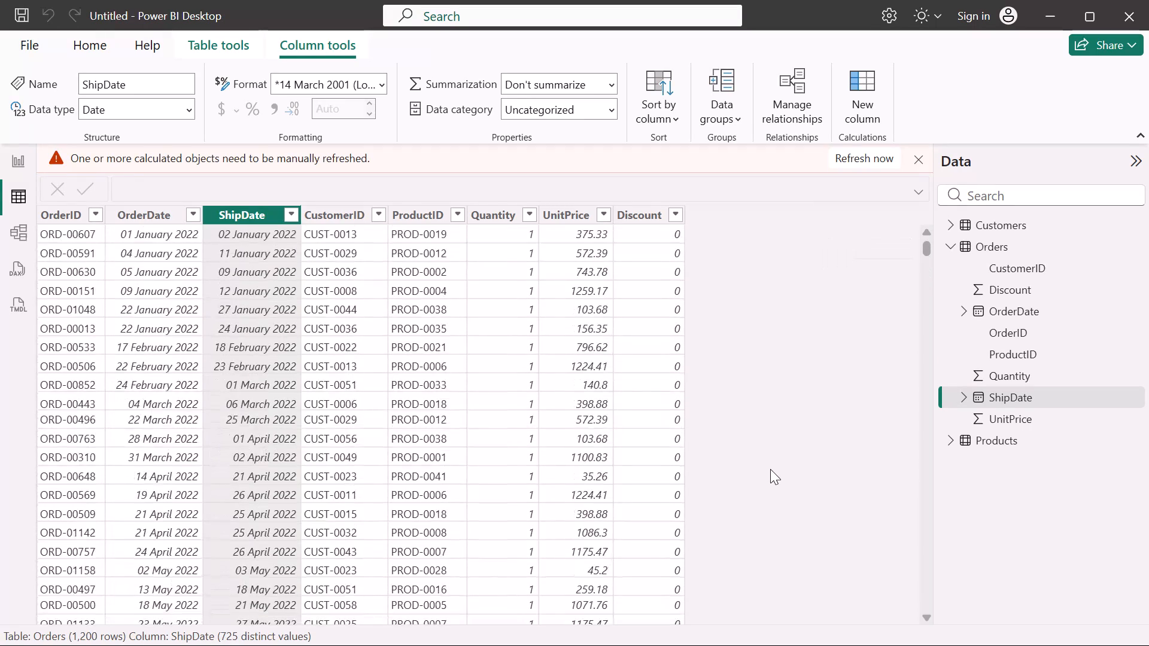
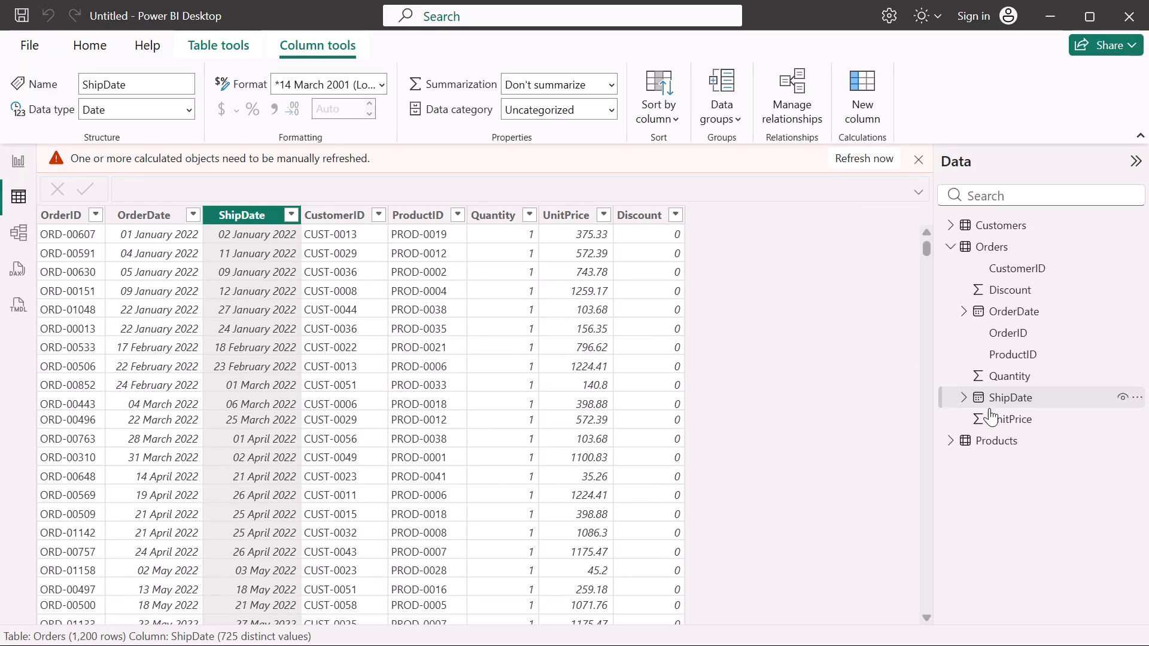
Review the rows and columns of the Customers and Products tables, then return to the Orders table.
click(1008, 228)
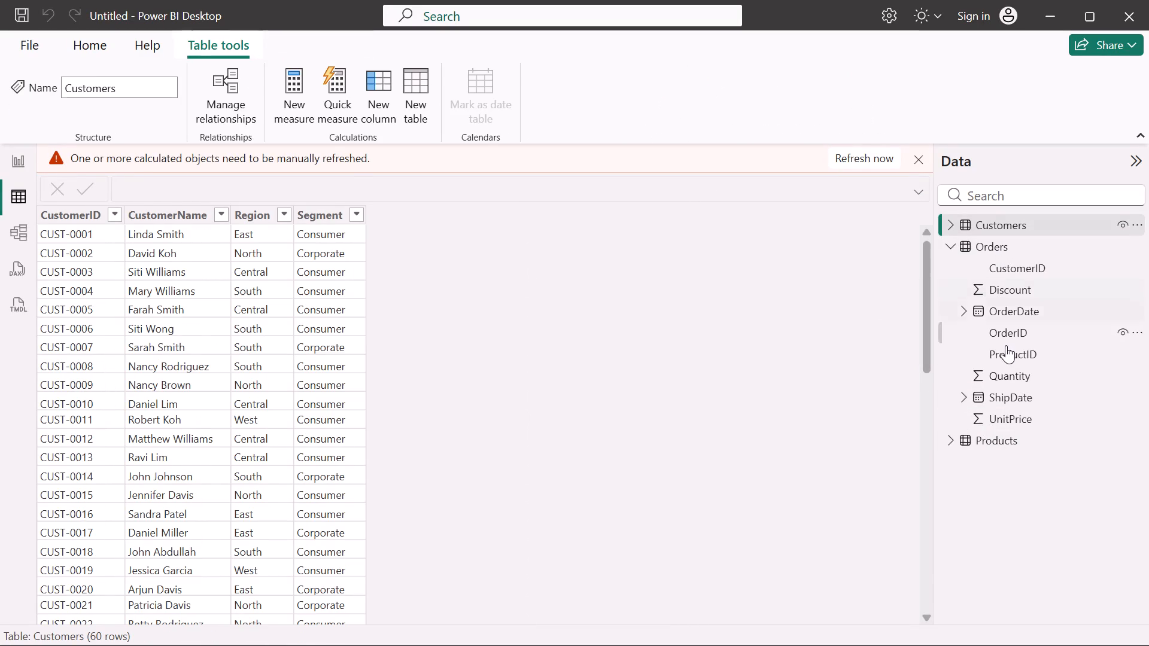
click(973, 438)
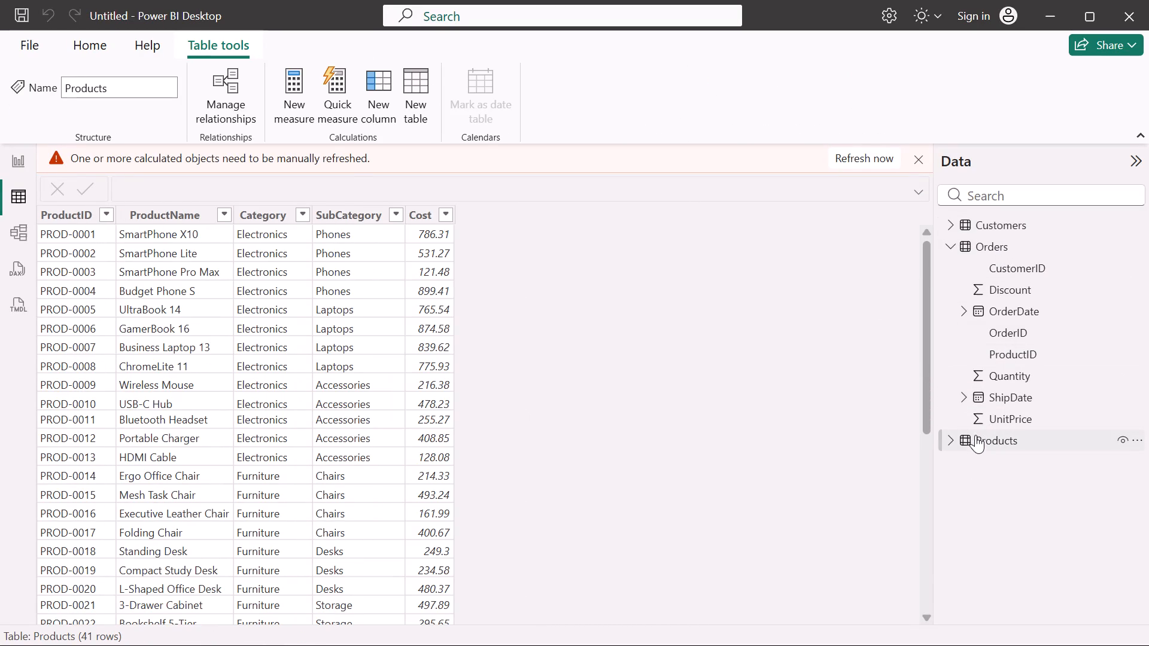
click(992, 234)
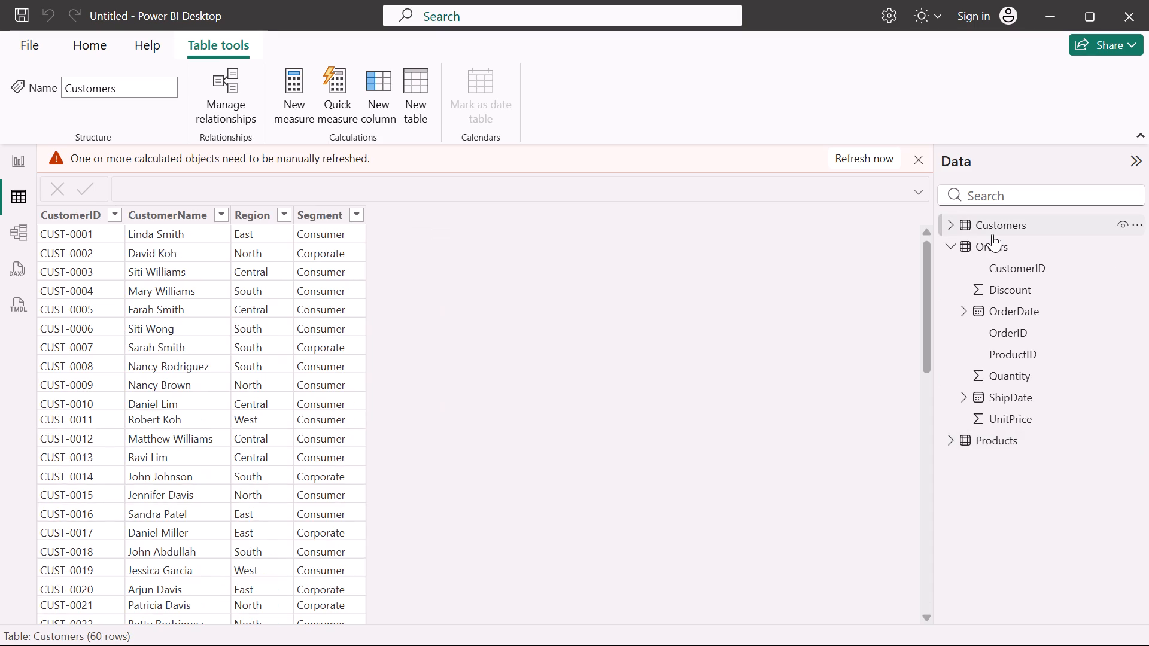
click(989, 245)
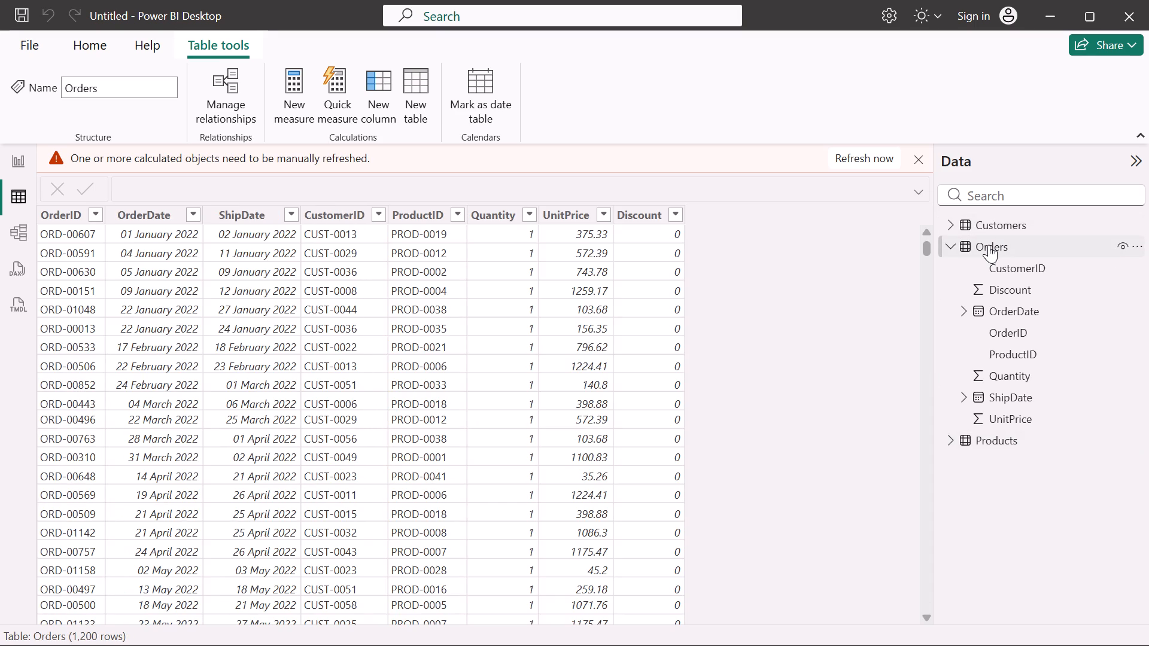
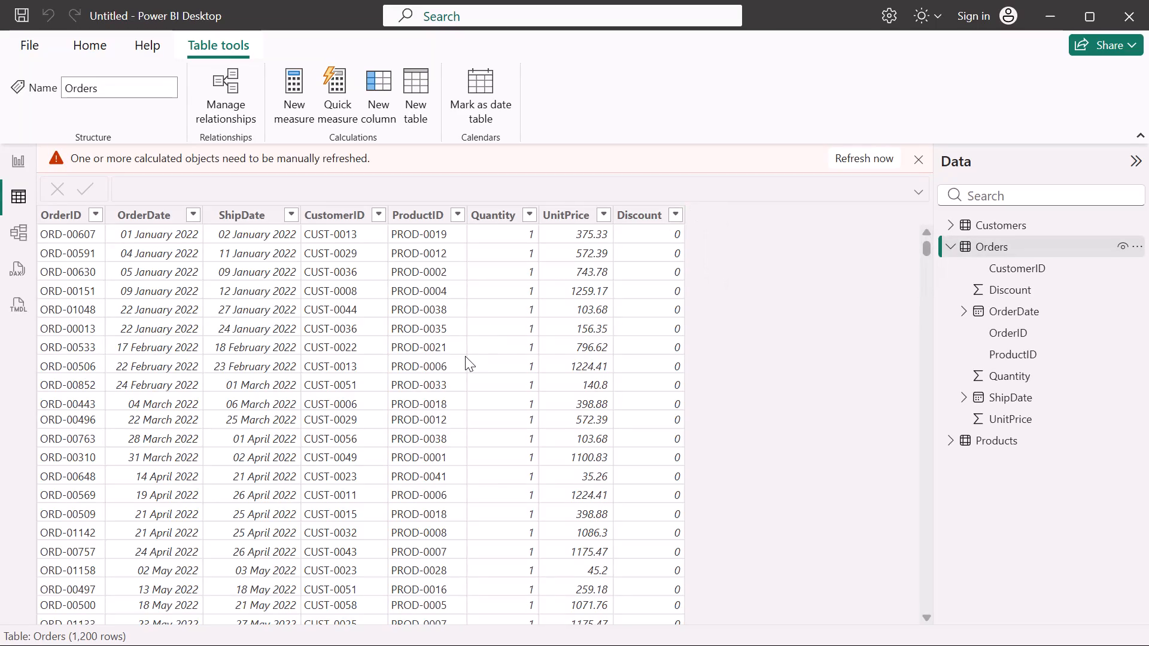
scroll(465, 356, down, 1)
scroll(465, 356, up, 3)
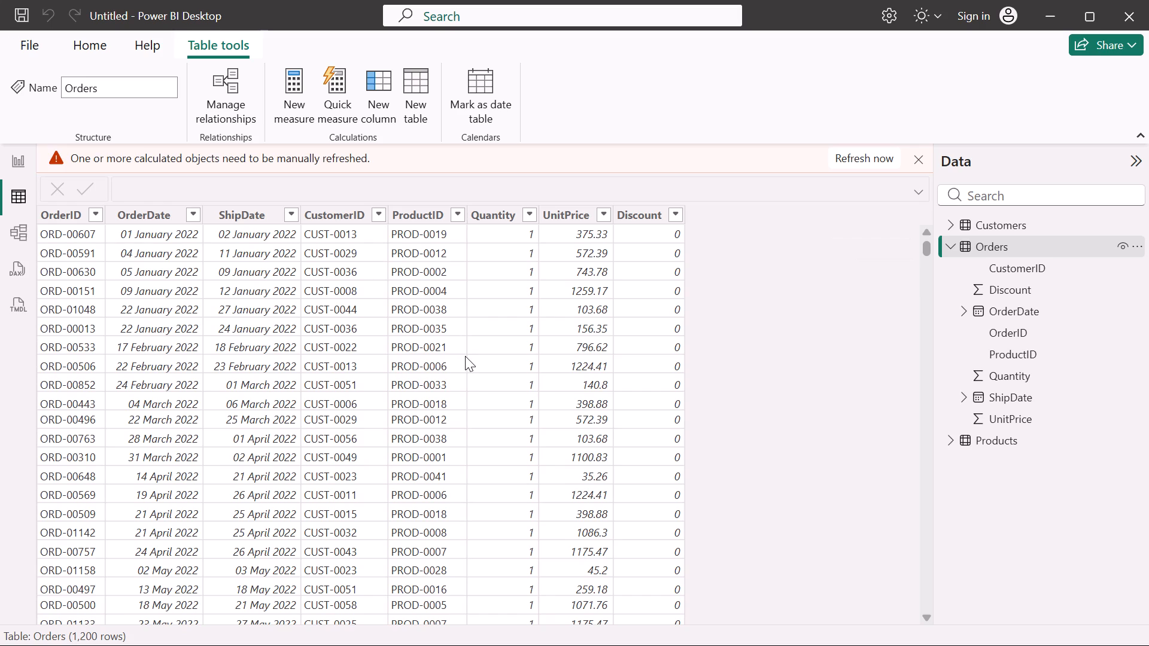
Switch to the model view of the table relationships and refresh the outdated calculated objects.
click(18, 221)
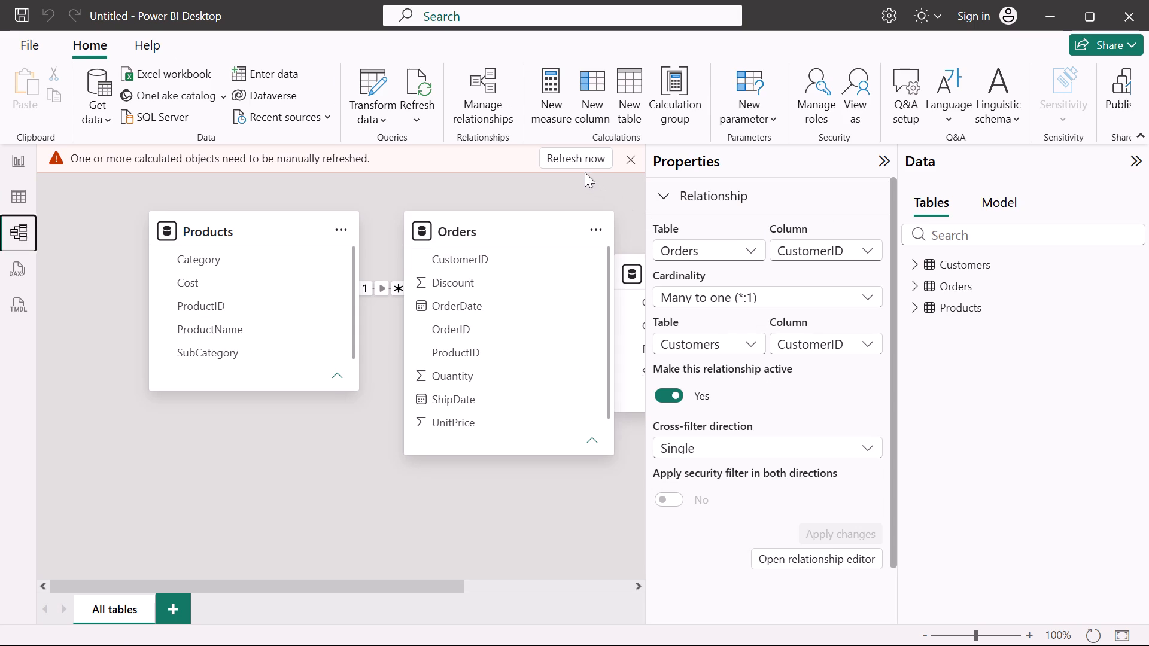
click(564, 158)
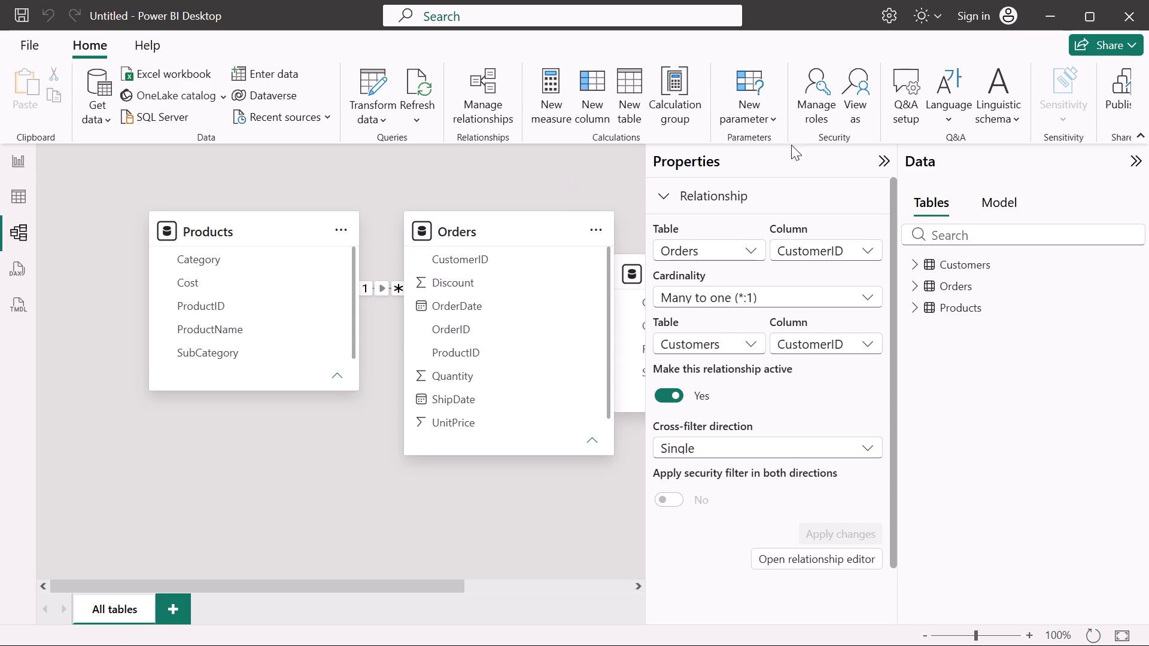
Reposition the Orders table lower in the relationship diagram, between the Products and Customers tables.
drag(522, 220, 500, 350)
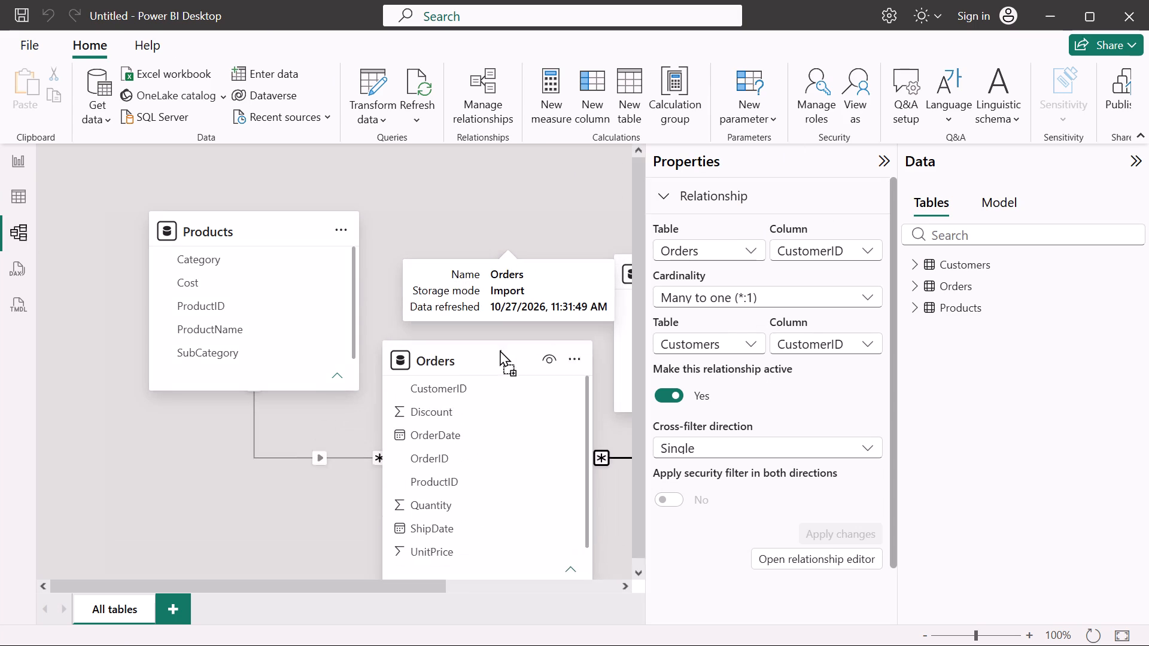
drag(500, 350, 494, 369)
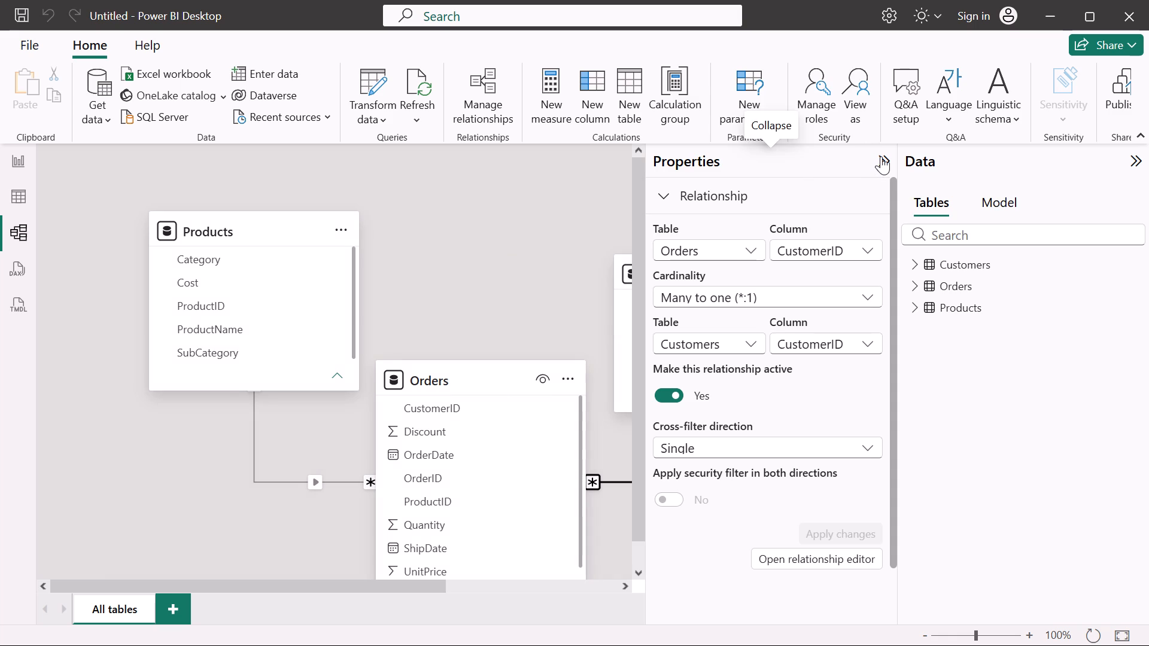
Collapse the relationship properties so that the Products, Orders and Customers tables all fit in the diagram area.
double_click(881, 156)
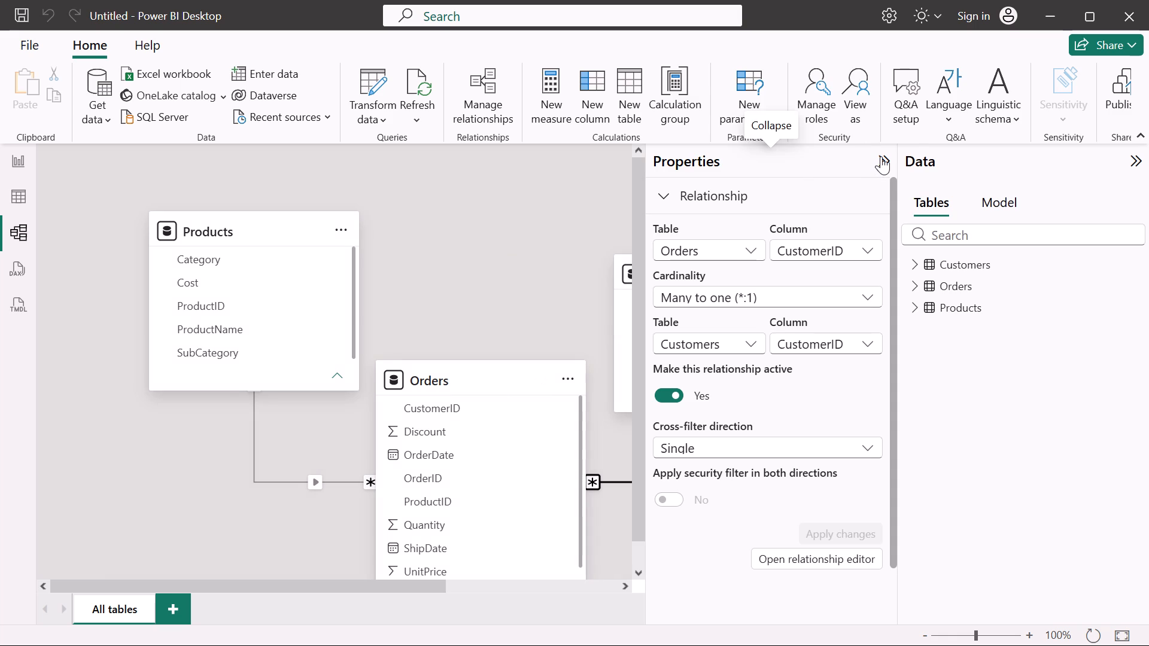
click(881, 156)
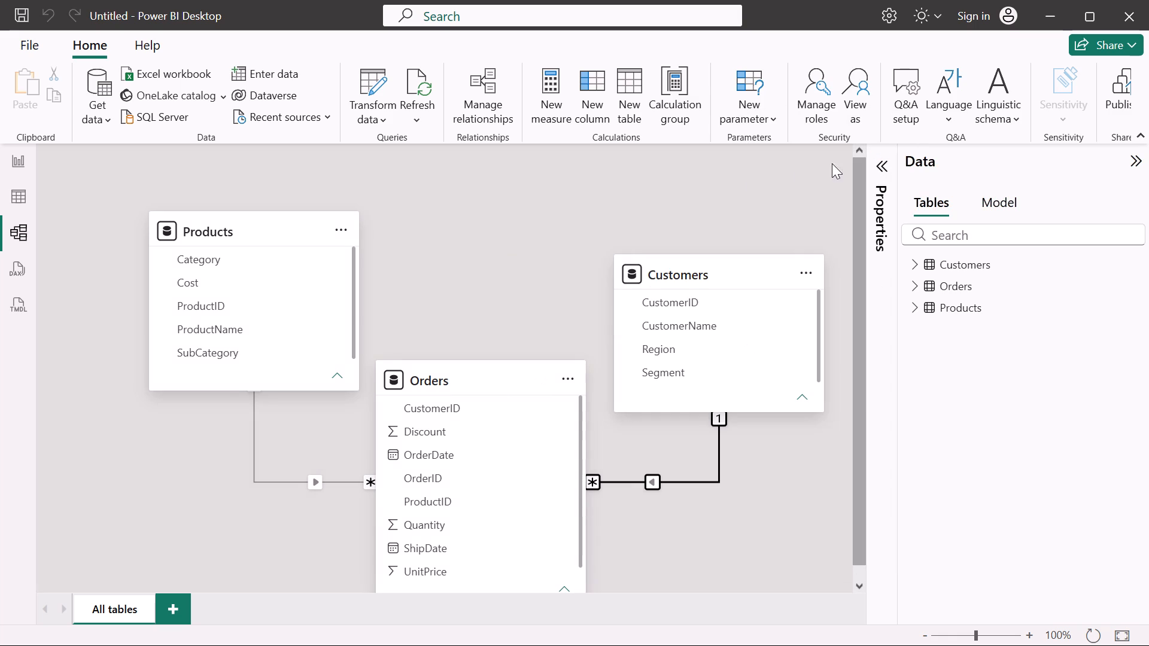
click(633, 230)
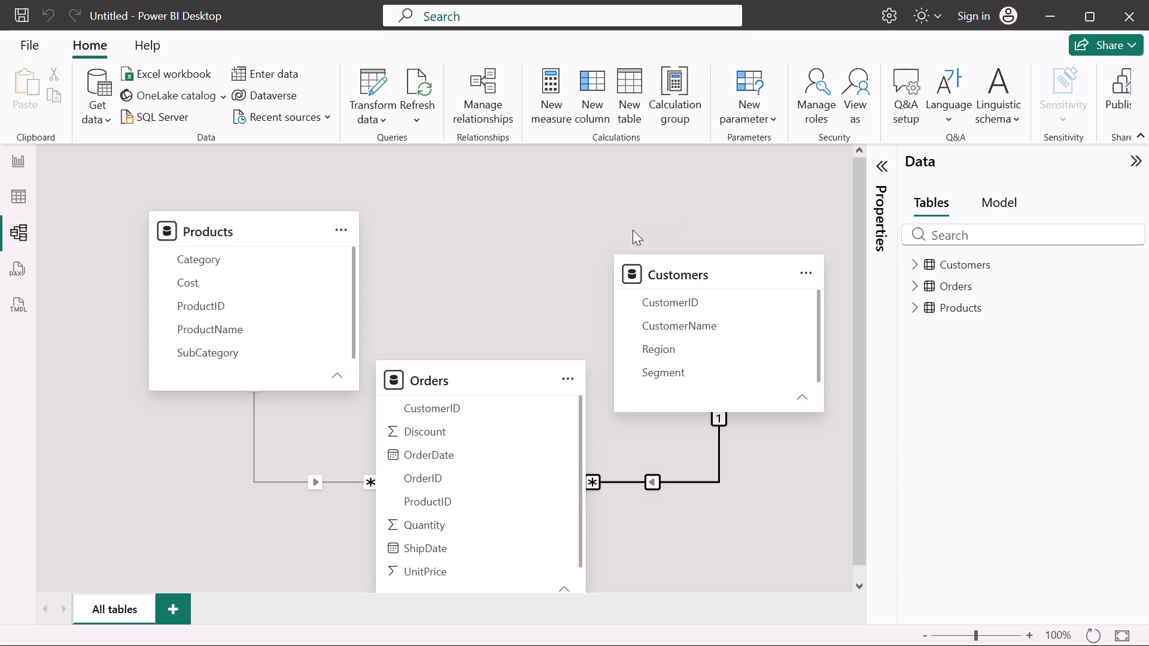
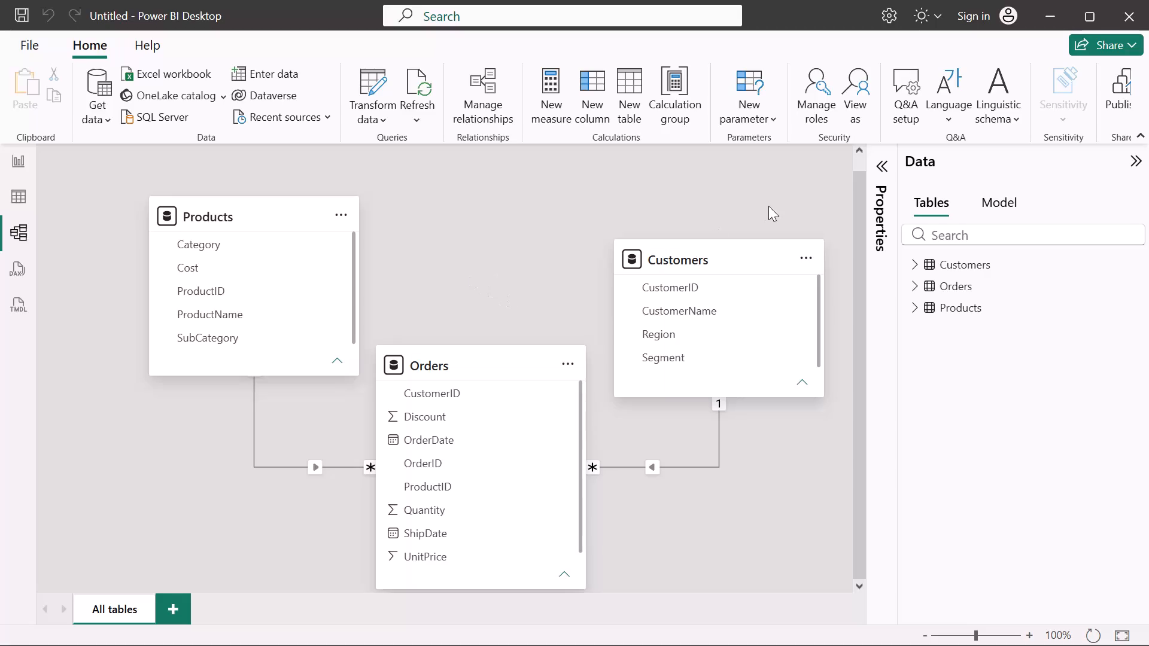
Move the Customers table up in the relationship diagram so it aligns with the top of the Products table.
drag(757, 251, 753, 215)
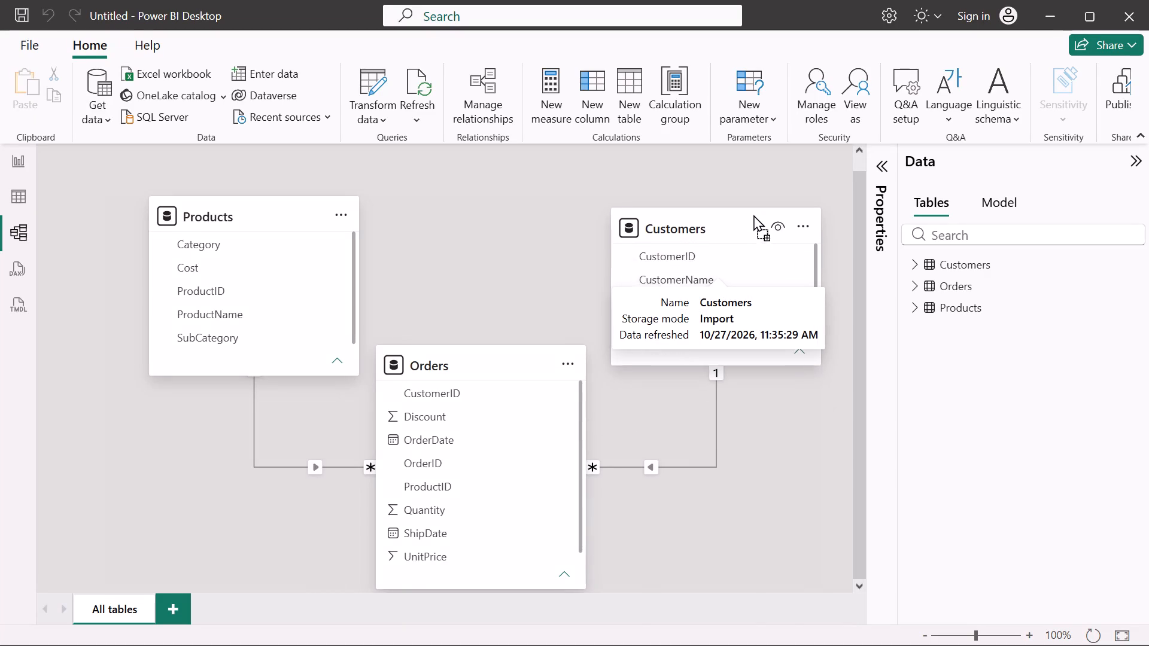
drag(753, 215, 752, 206)
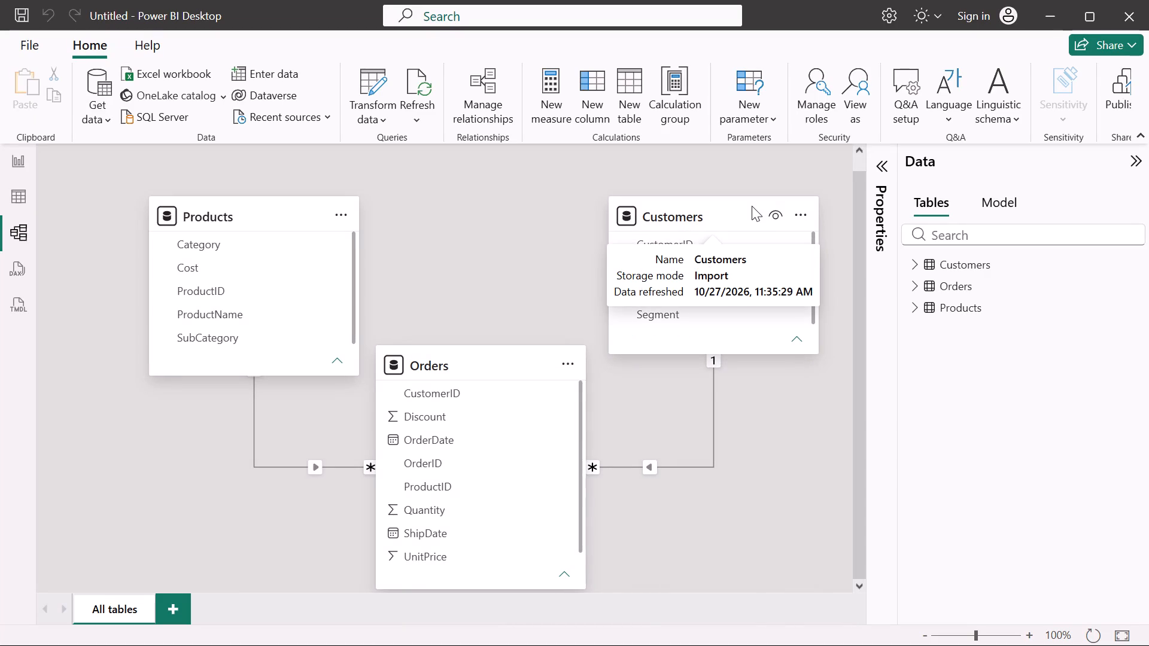
click(87, 53)
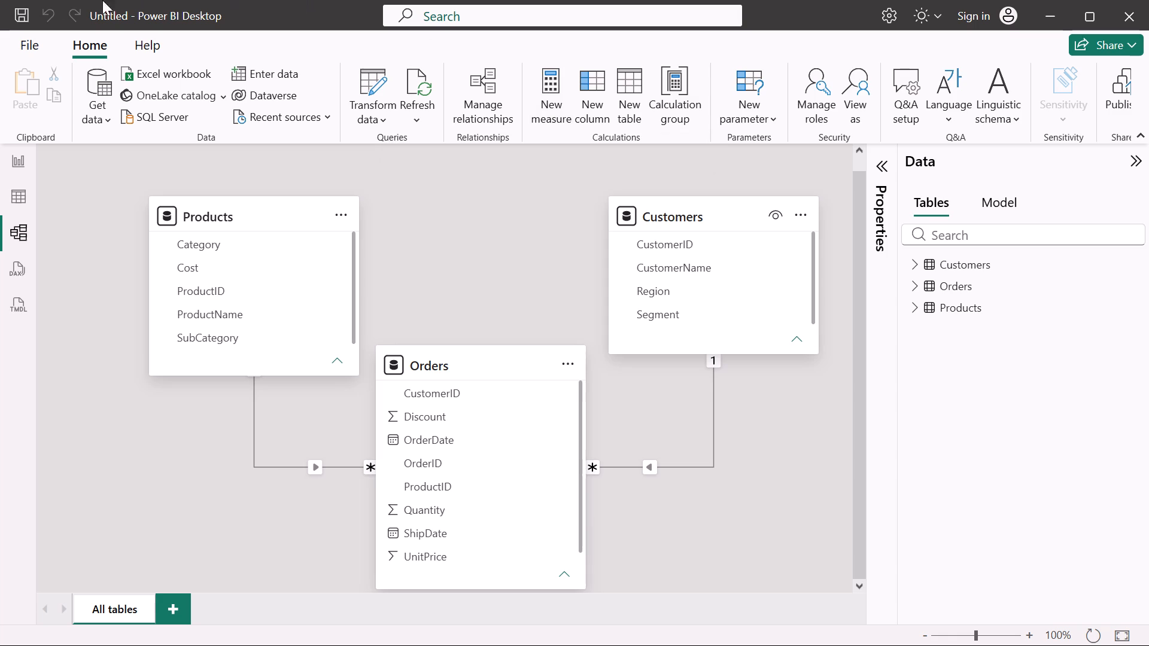
In the report view, add Category from Products to the table visual and fix its broken fields.
click(13, 157)
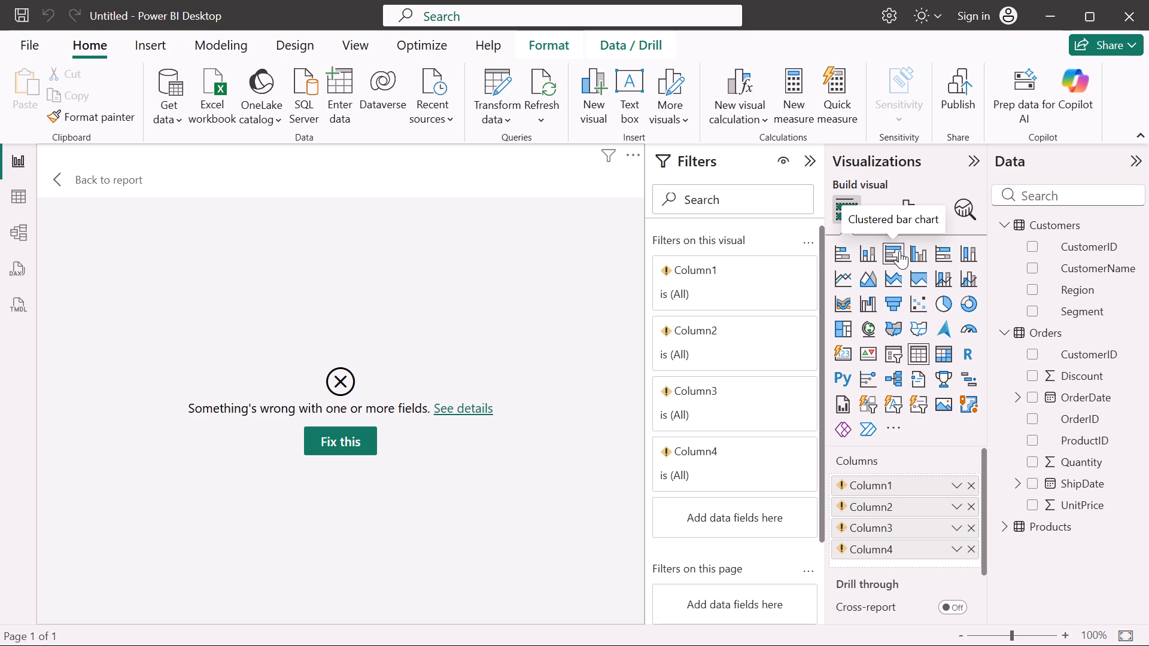
click(899, 251)
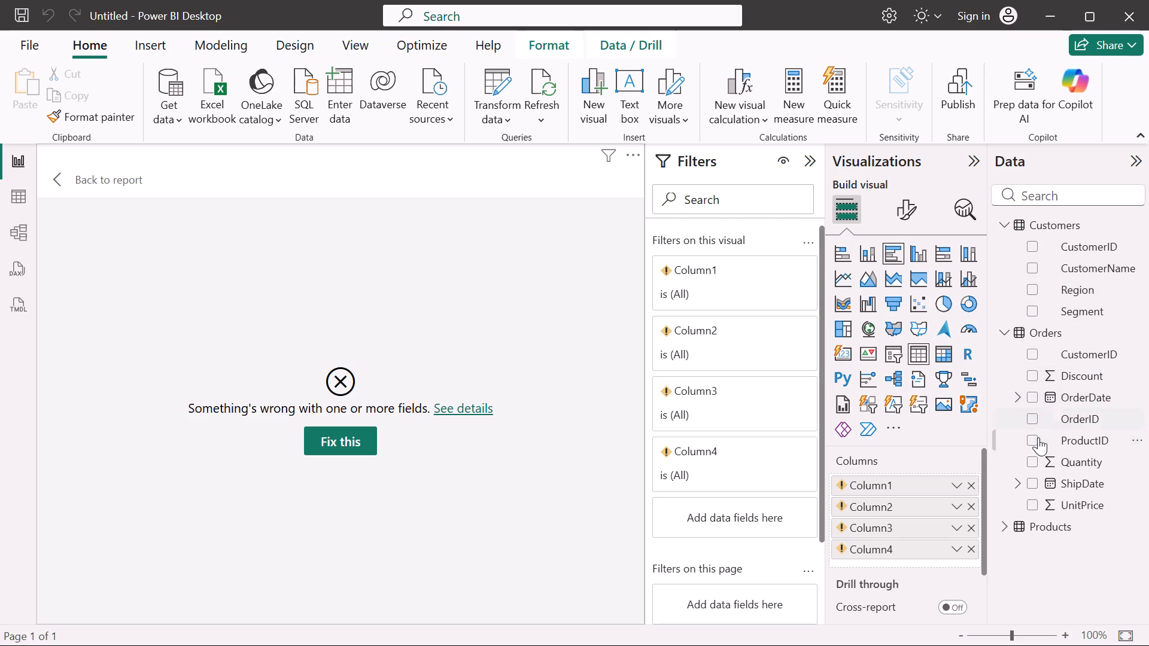
click(1013, 519)
click(1007, 523)
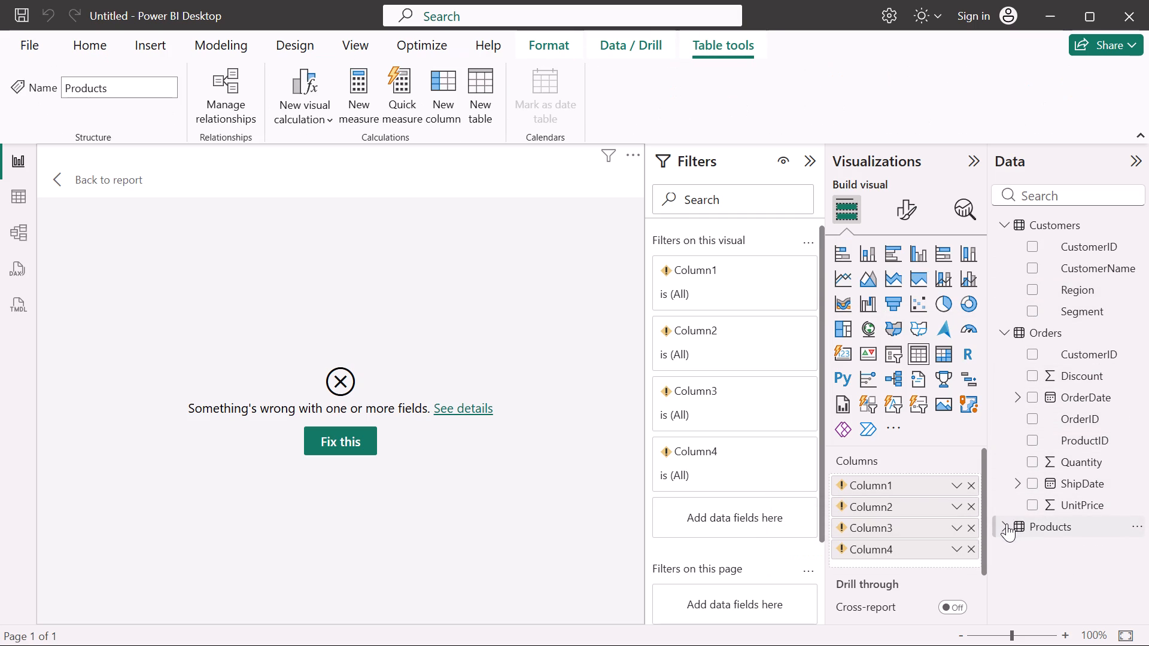
click(1035, 547)
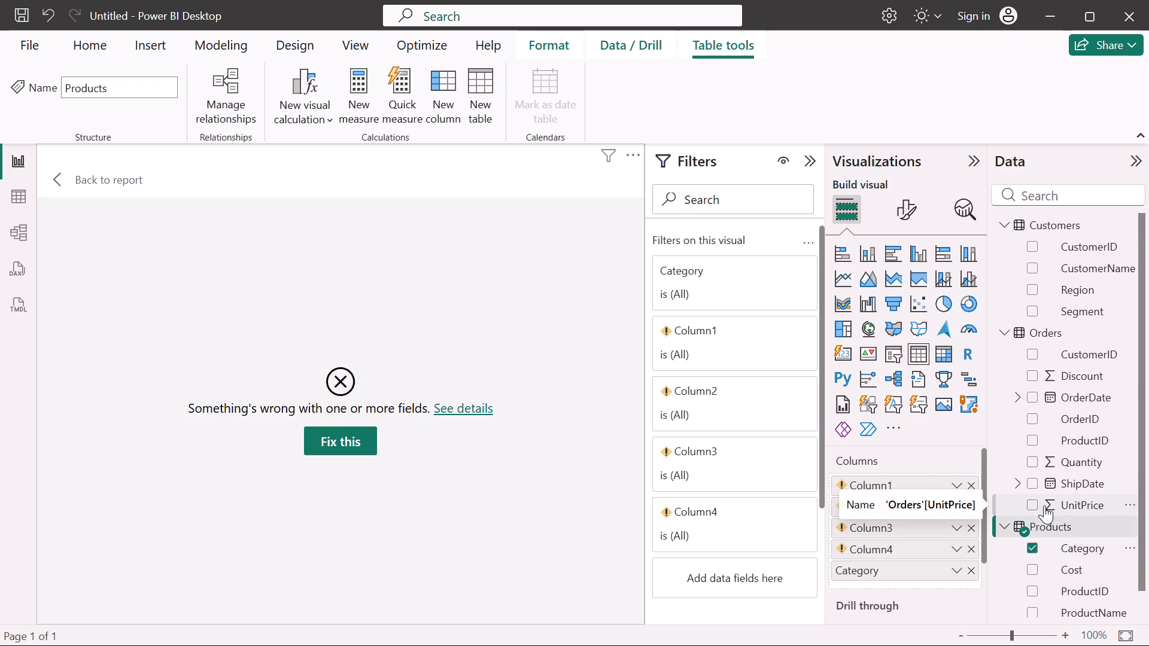
scroll(1044, 505, down, 3)
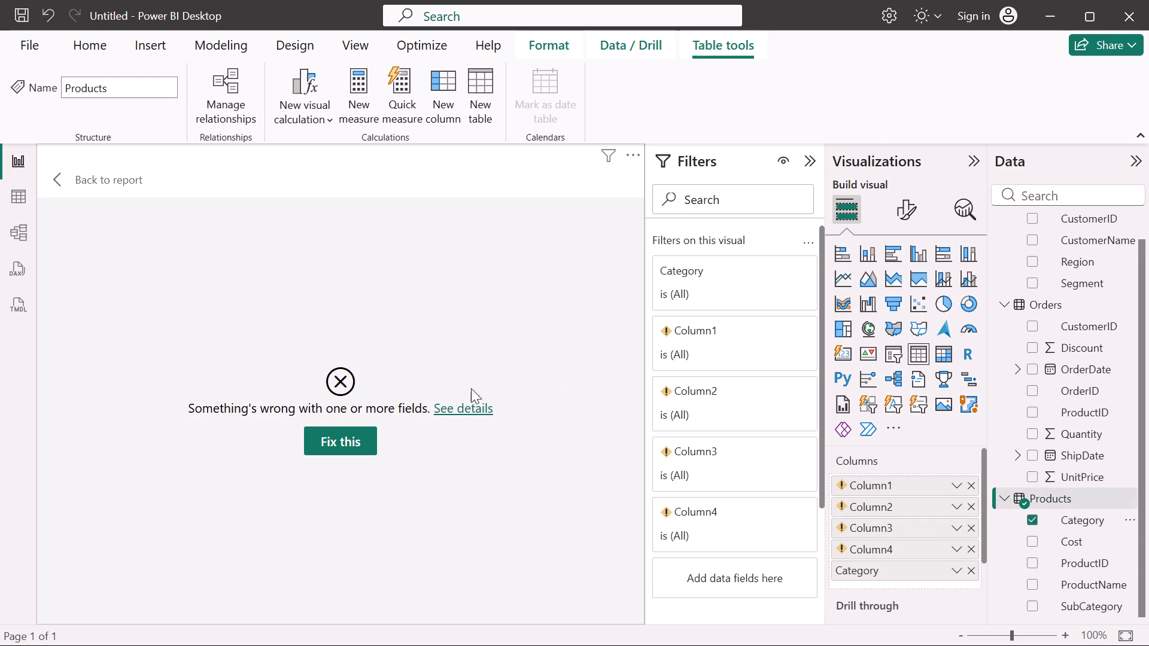
click(356, 422)
click(348, 434)
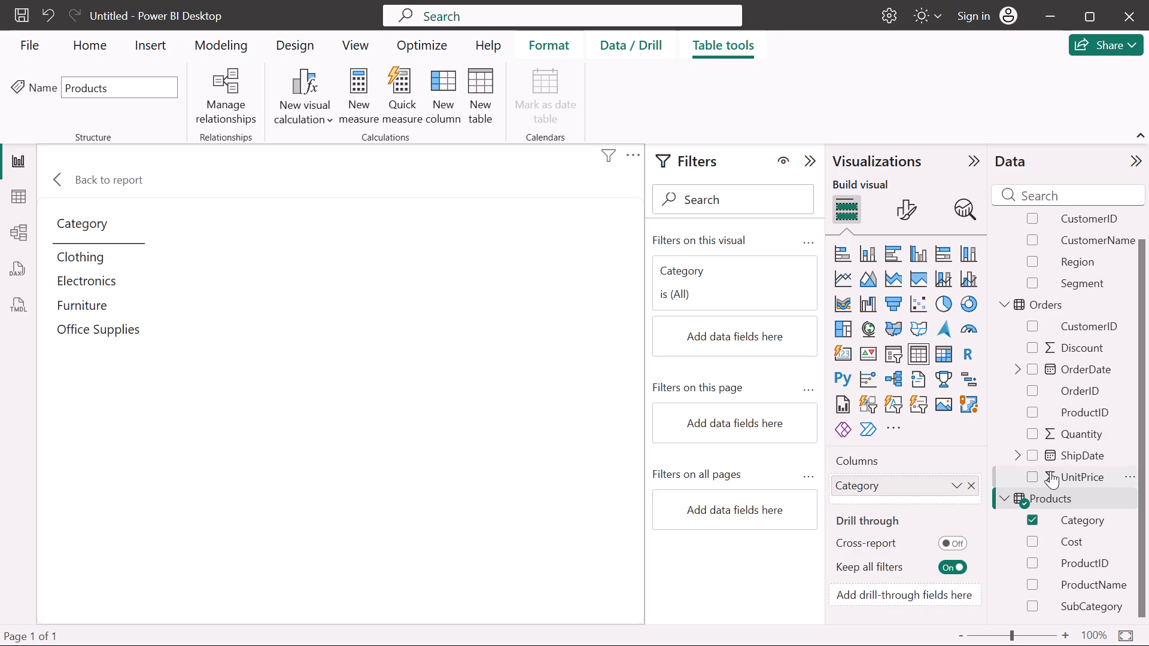
Add Quantity from the Orders table to the visual alongside Category.
scroll(1050, 471, down, 1)
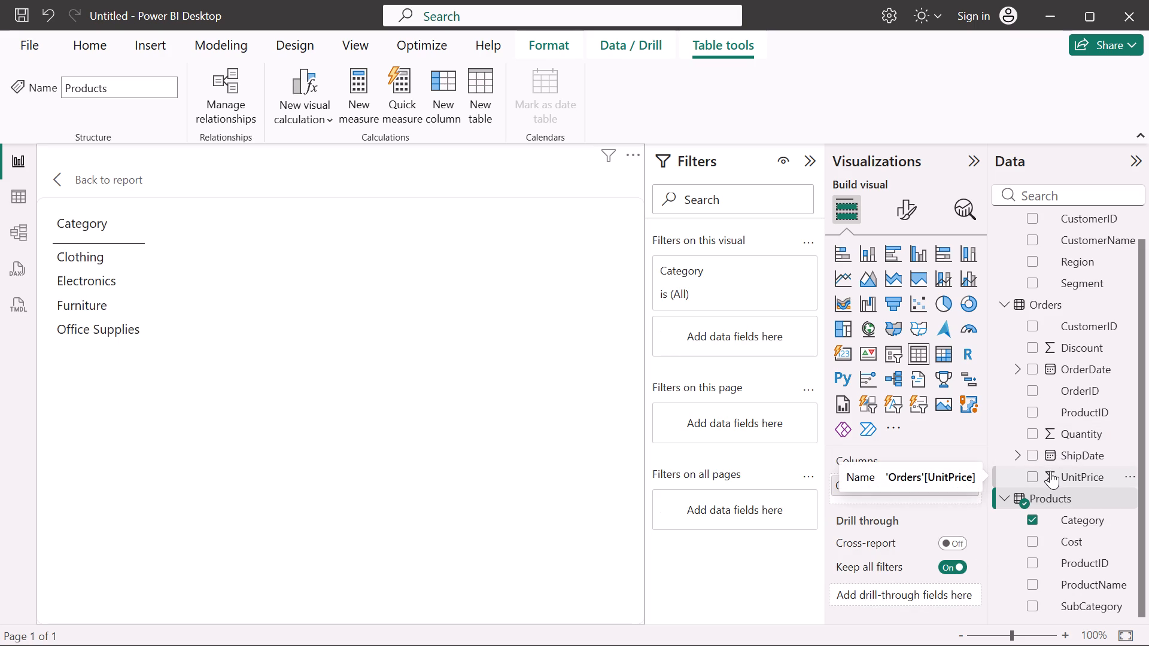
scroll(1050, 471, down, 3)
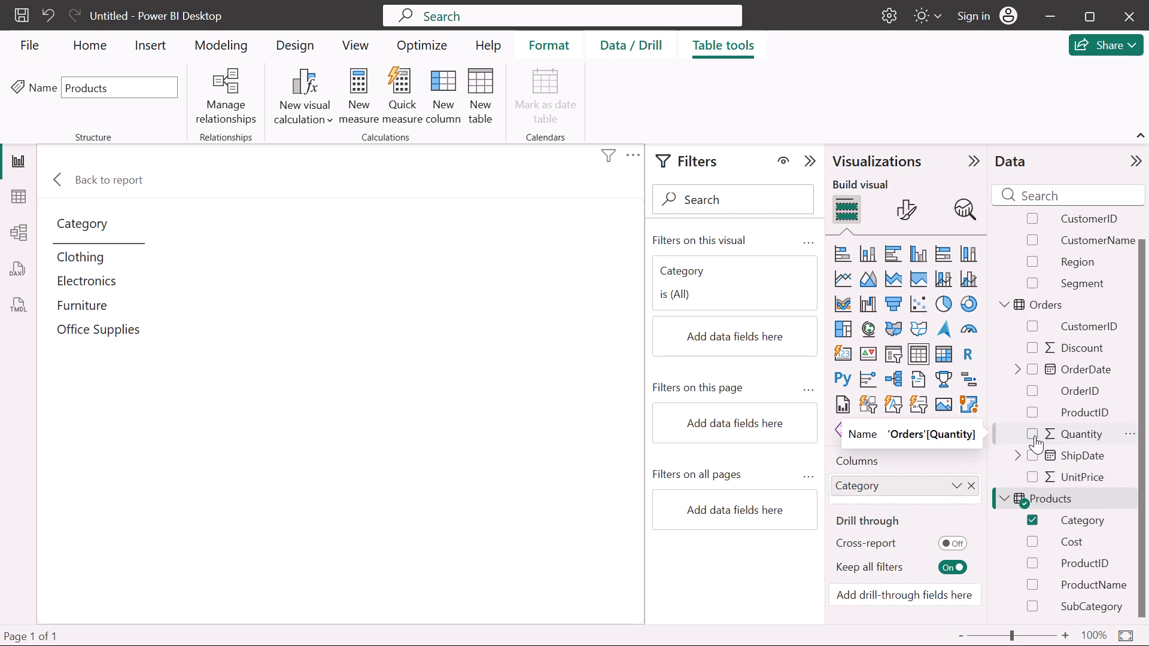
click(1035, 435)
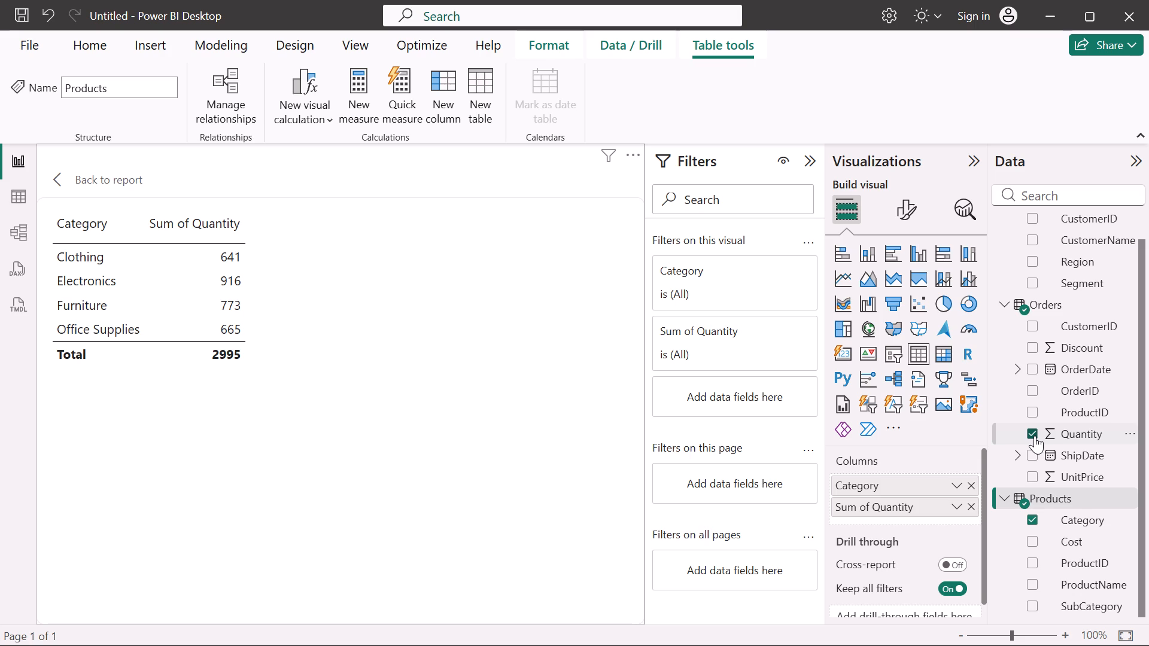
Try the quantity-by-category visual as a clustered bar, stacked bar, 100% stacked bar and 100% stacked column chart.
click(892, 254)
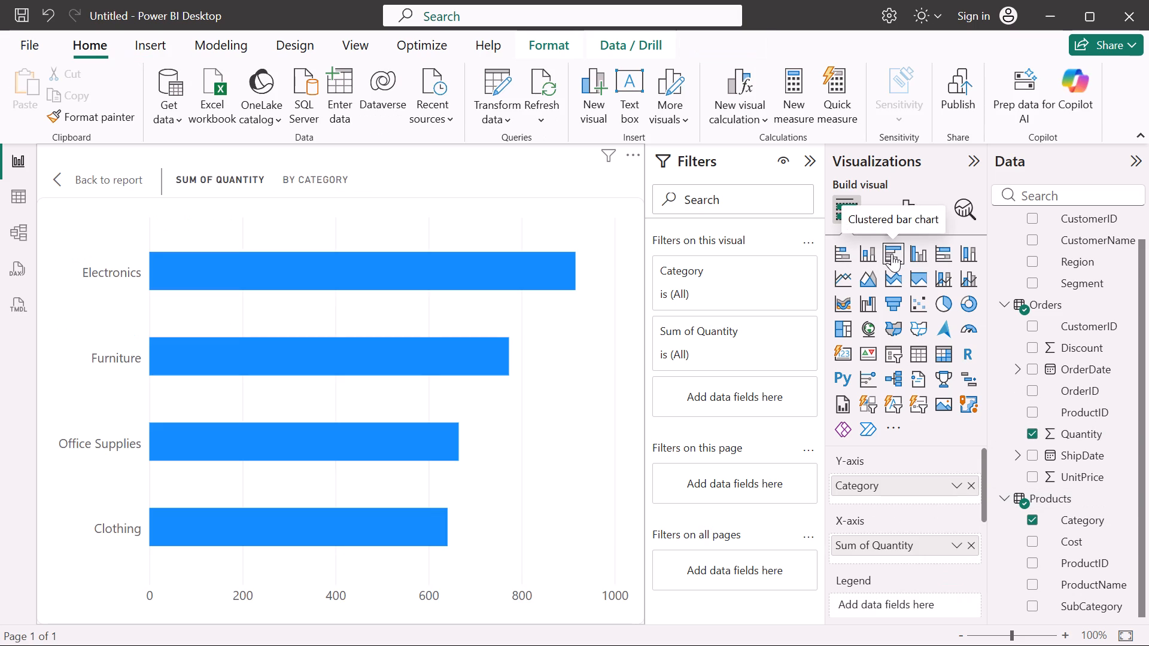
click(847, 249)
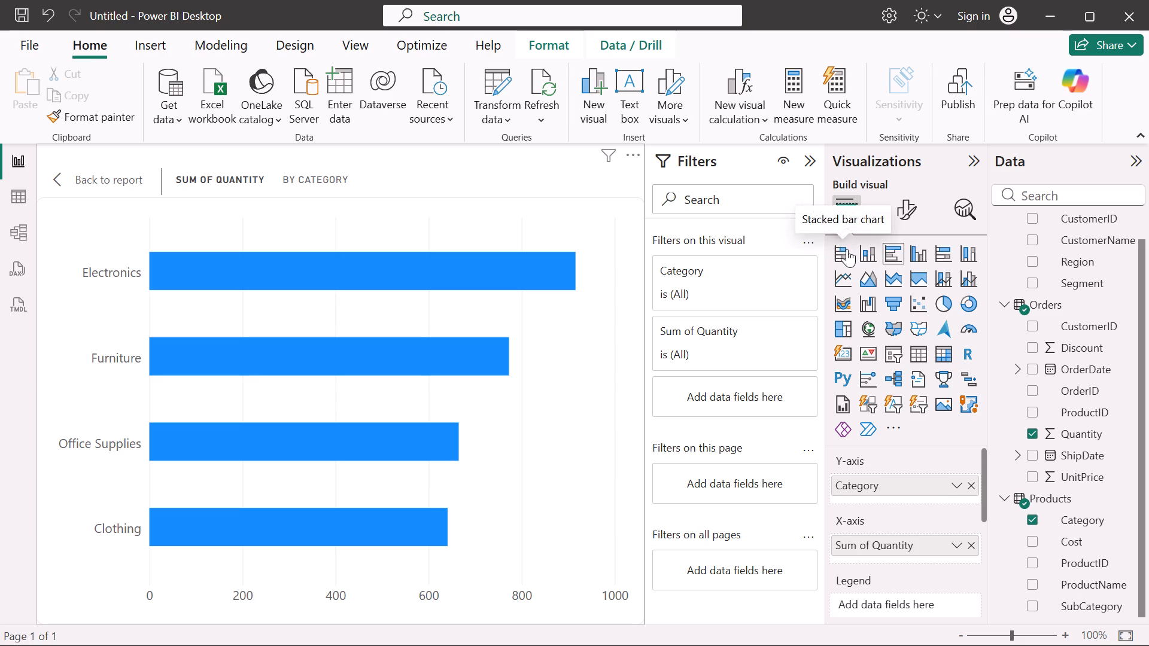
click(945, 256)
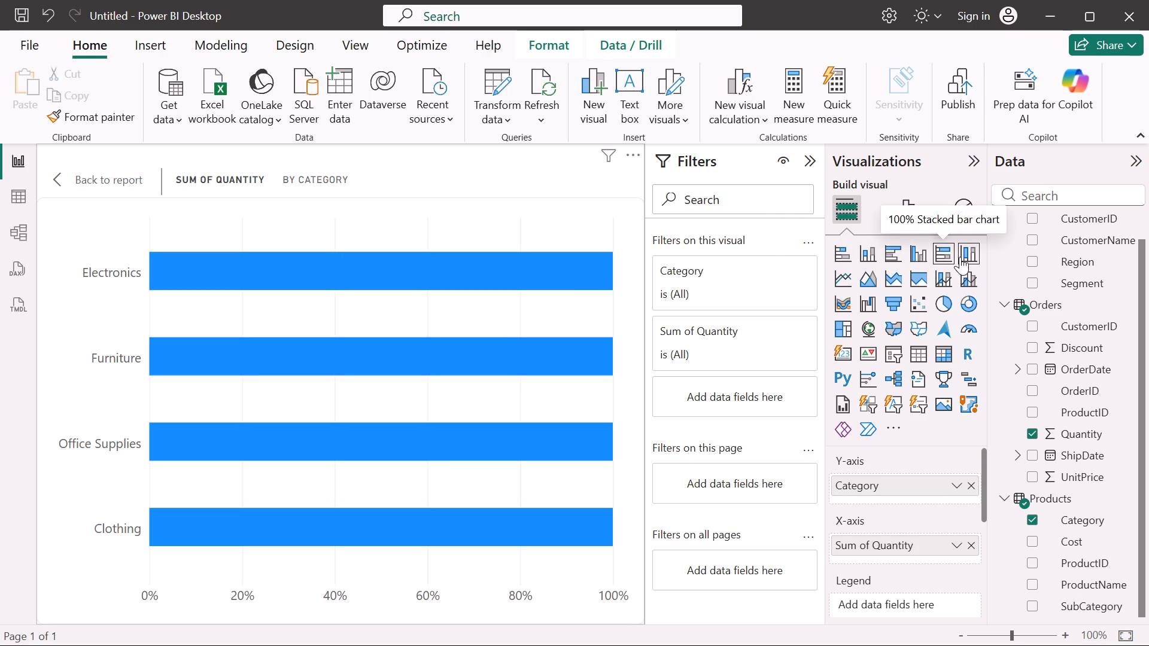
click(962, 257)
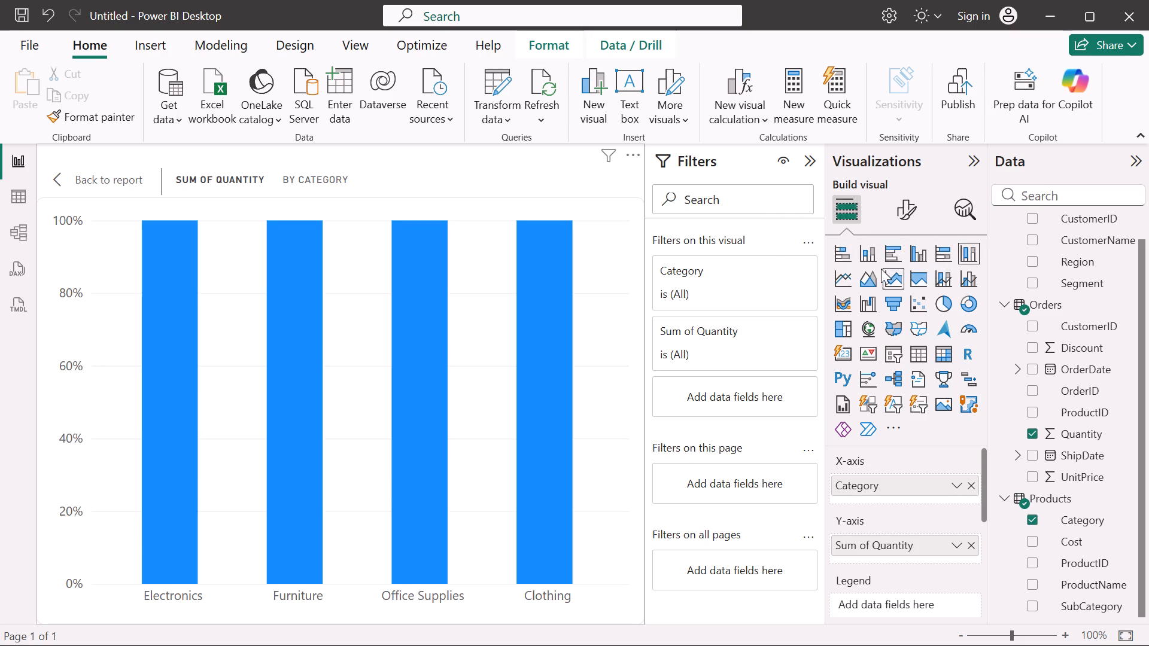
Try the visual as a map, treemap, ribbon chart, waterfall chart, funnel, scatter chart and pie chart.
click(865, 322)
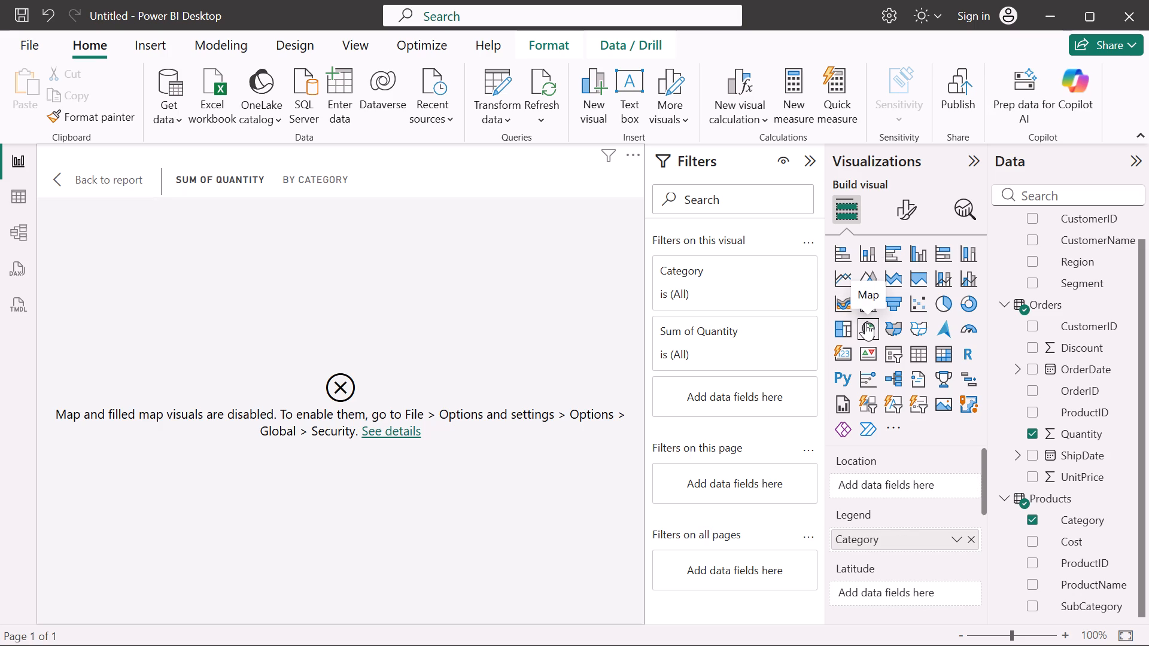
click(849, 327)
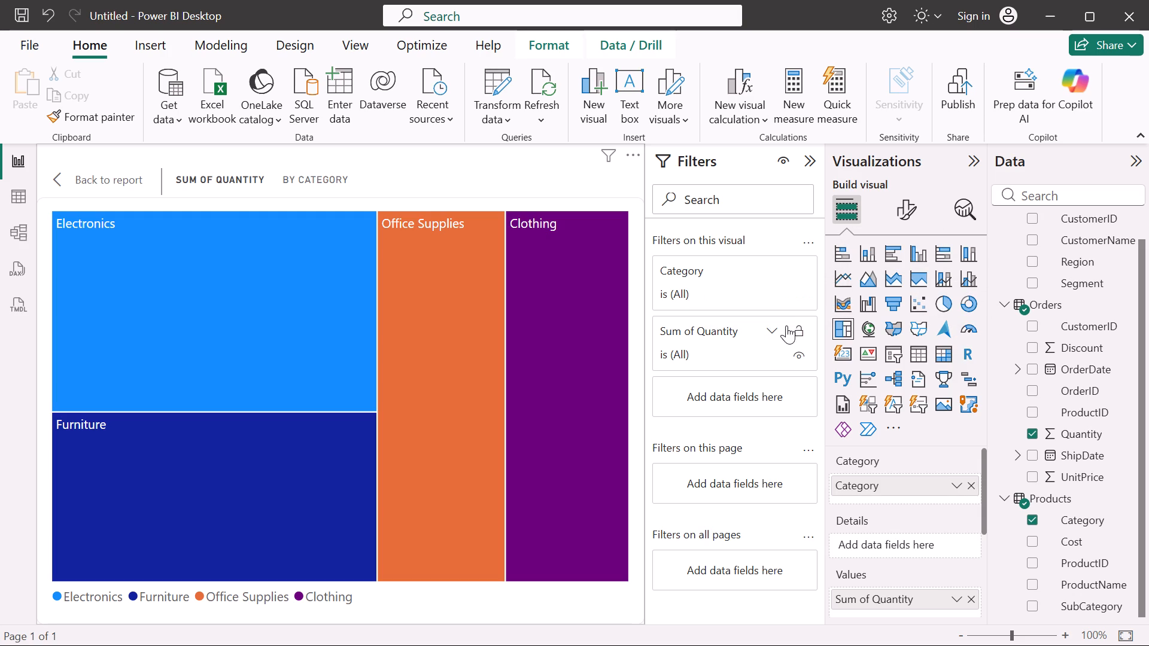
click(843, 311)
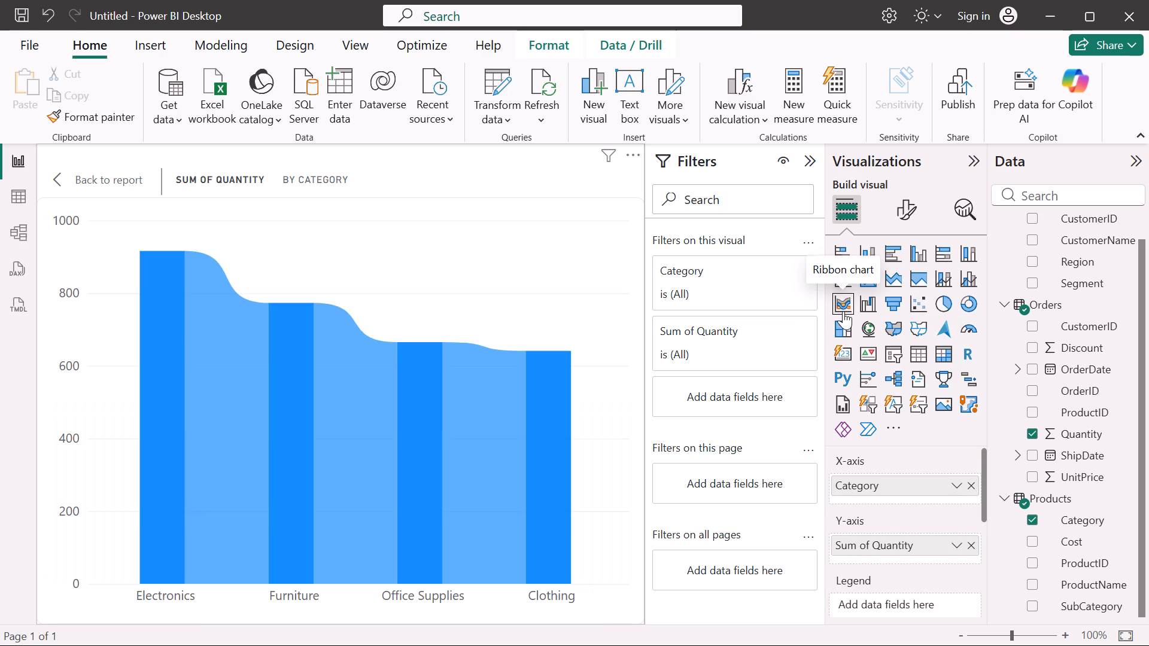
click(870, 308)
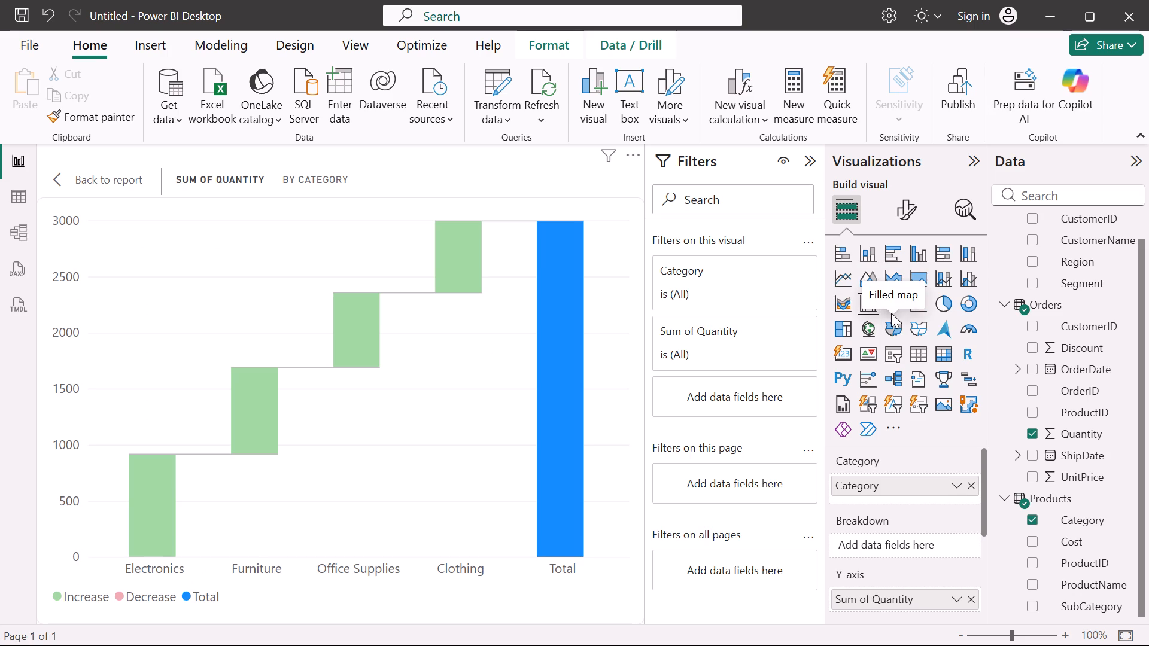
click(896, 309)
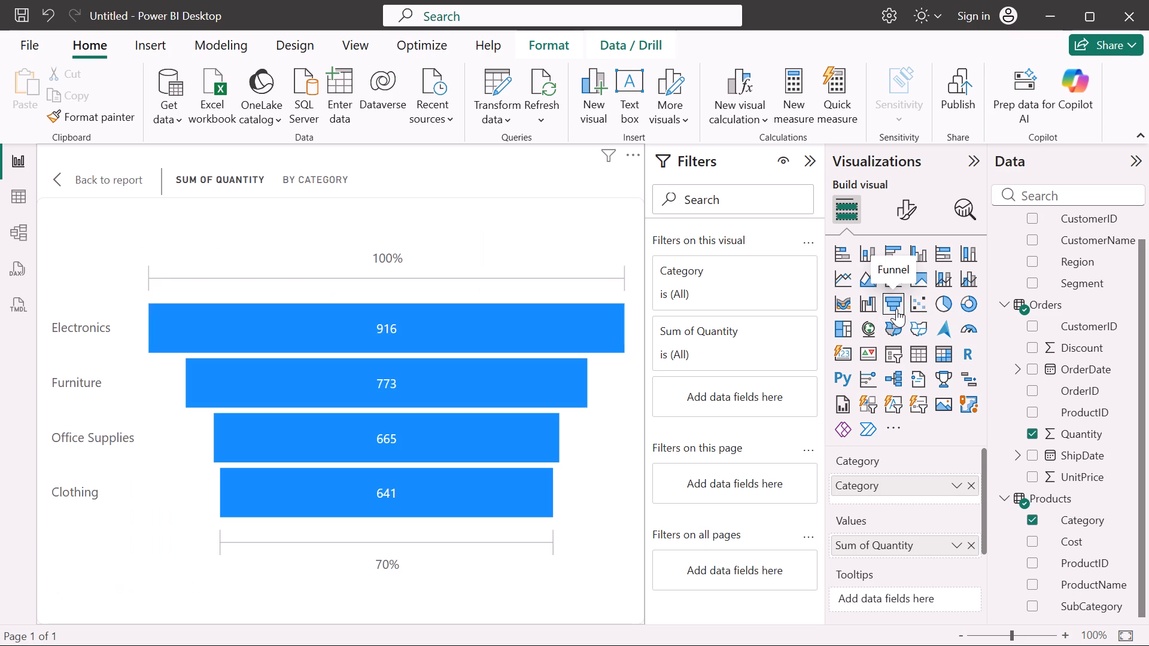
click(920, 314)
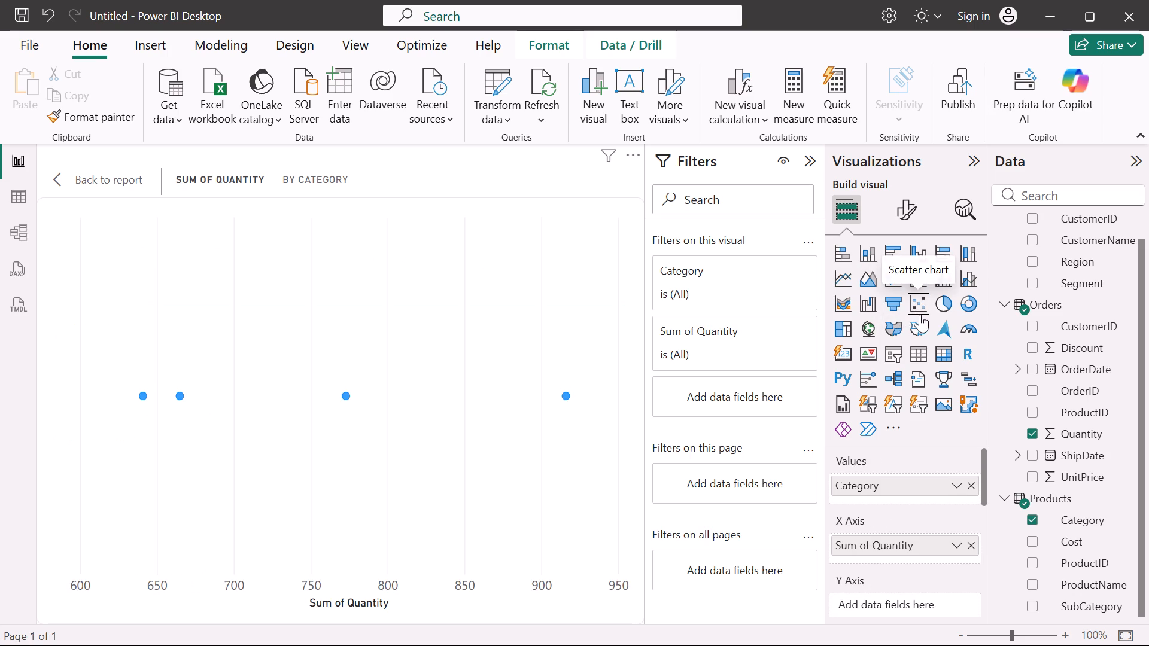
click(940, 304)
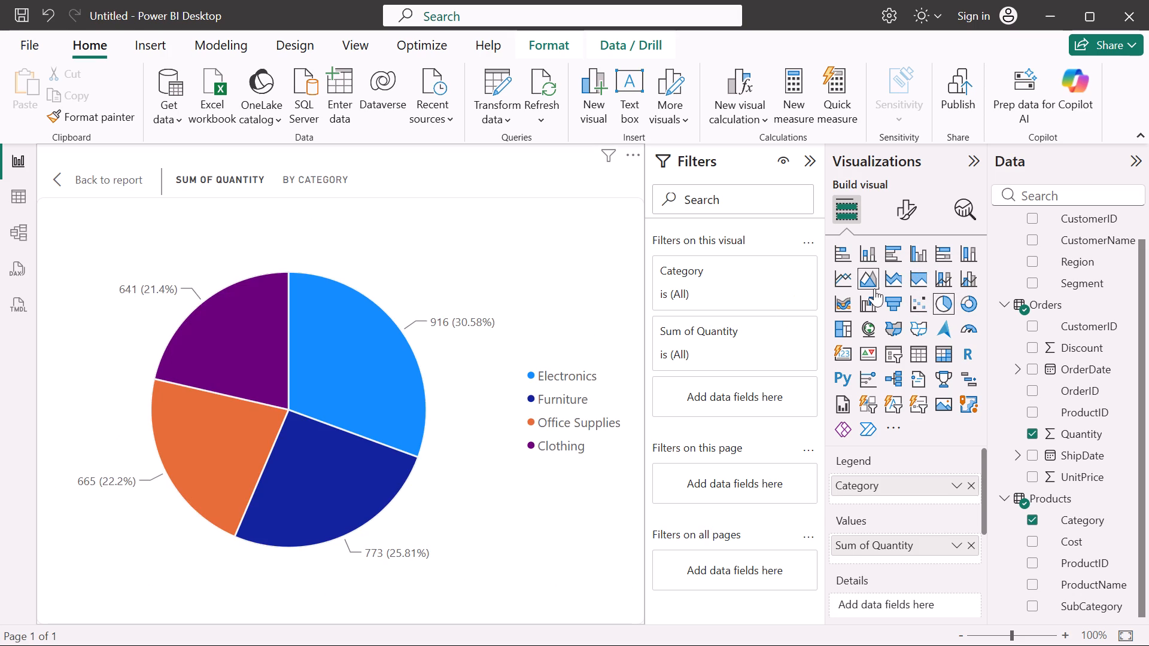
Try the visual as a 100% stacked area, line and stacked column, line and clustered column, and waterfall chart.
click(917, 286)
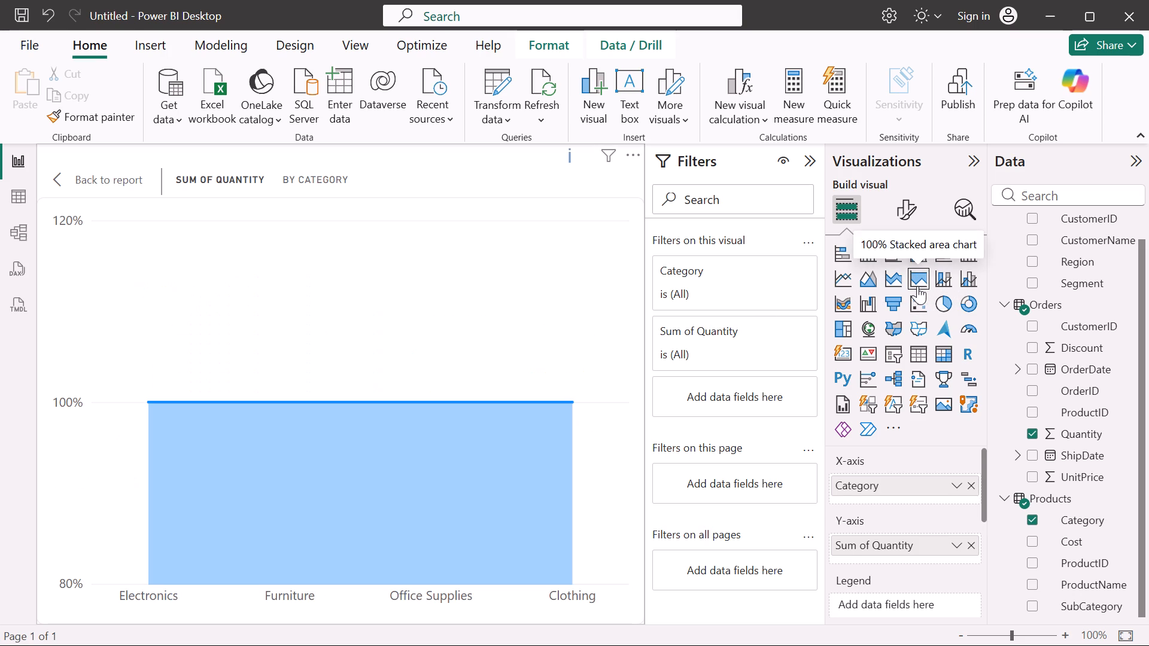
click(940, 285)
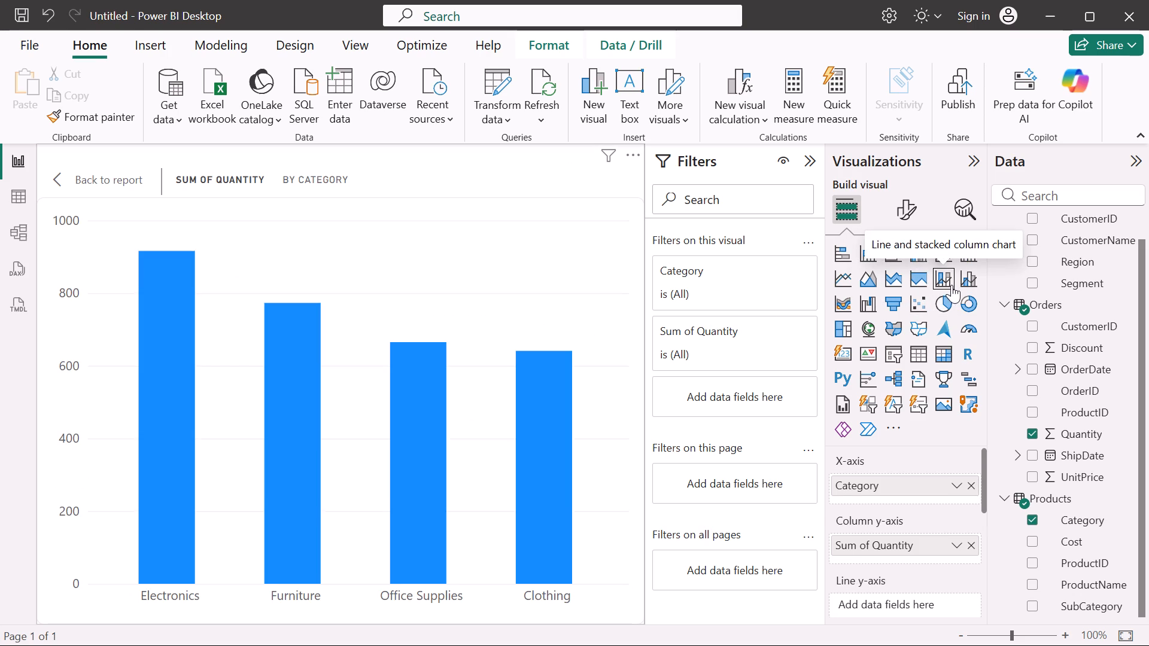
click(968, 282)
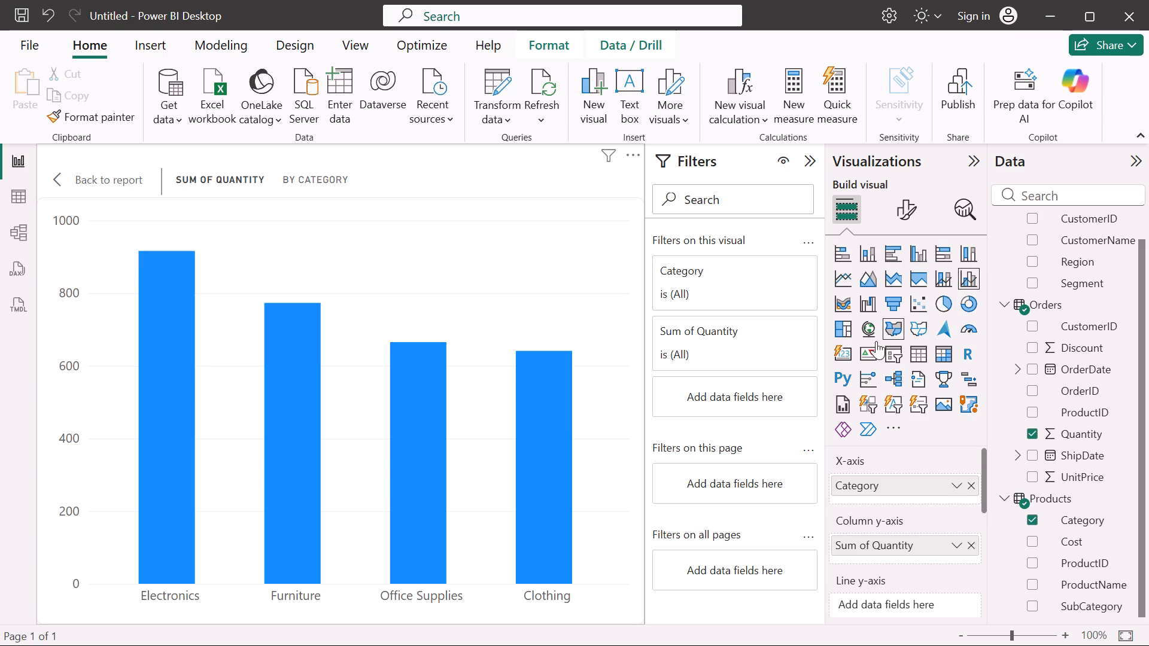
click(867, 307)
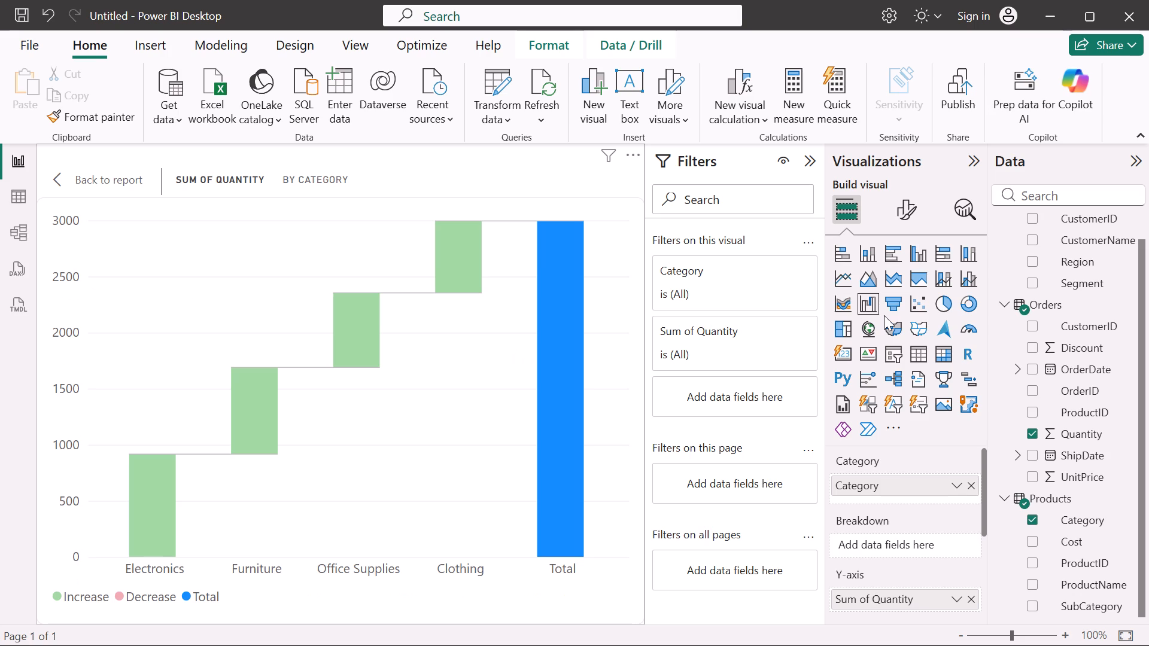
Change the visual to a Card showing the sum of quantity for each category.
click(849, 354)
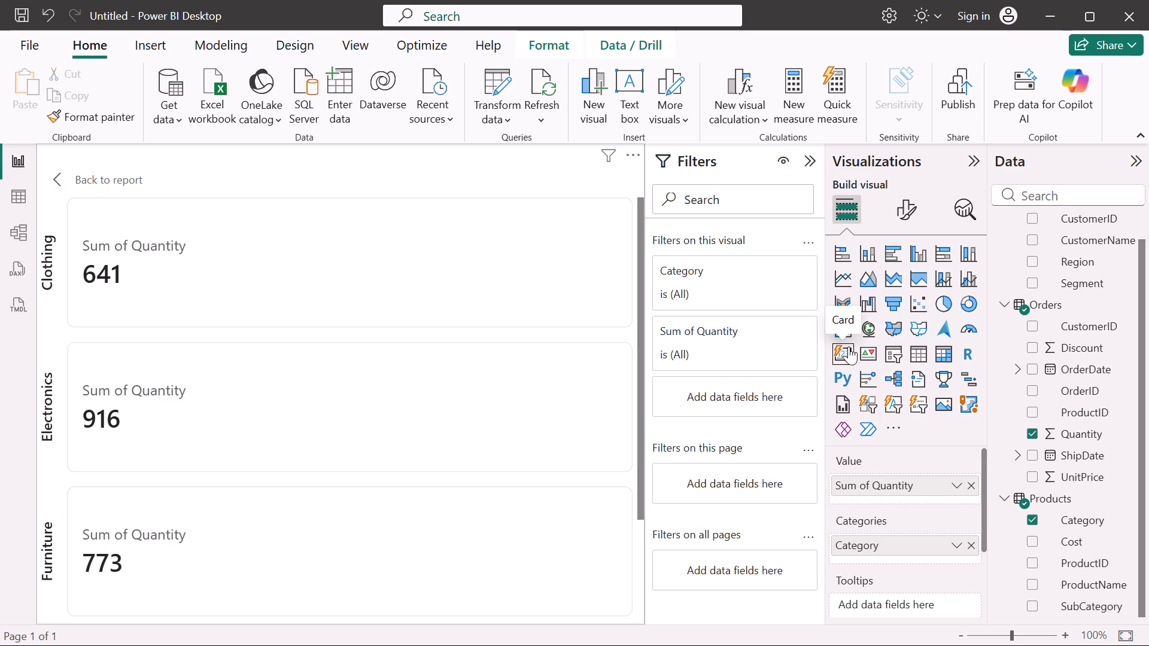
Examine the category cards at different zoom levels, along with the visual's applied filters and available options.
scroll(606, 374, down, 2)
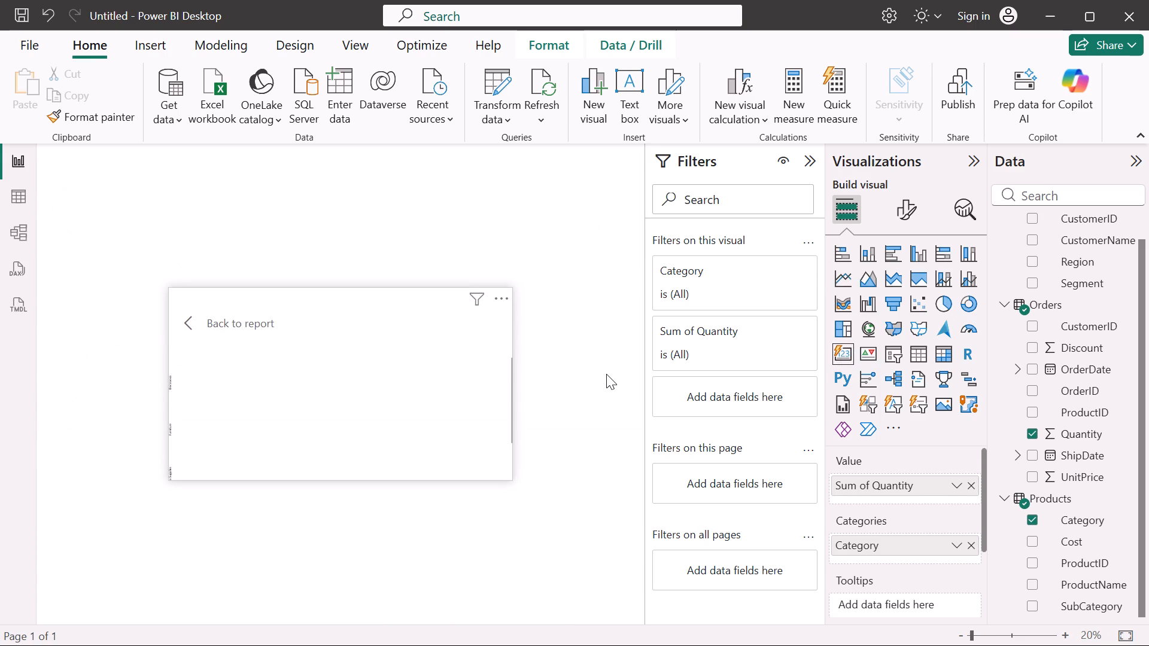
click(474, 292)
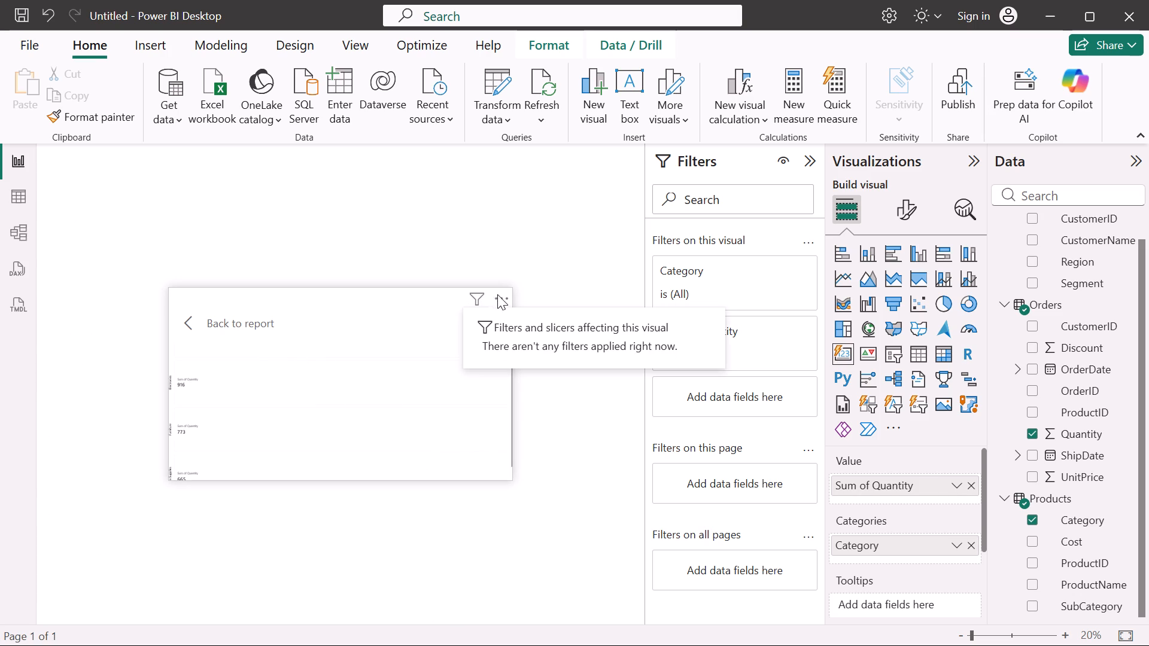
click(501, 295)
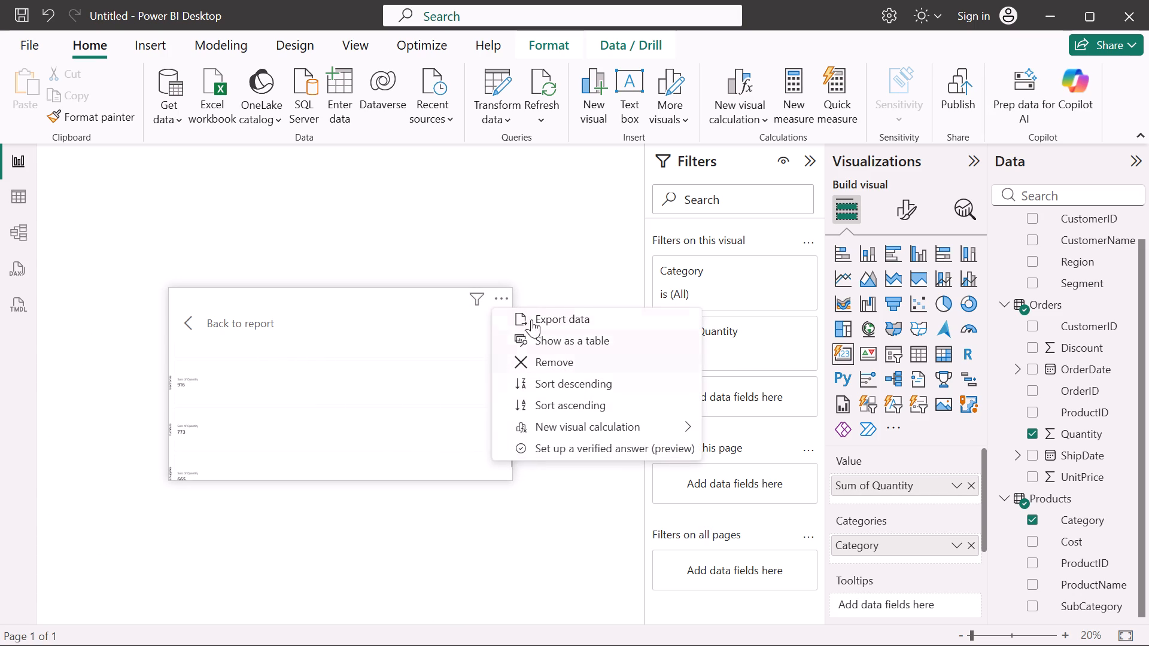
click(552, 527)
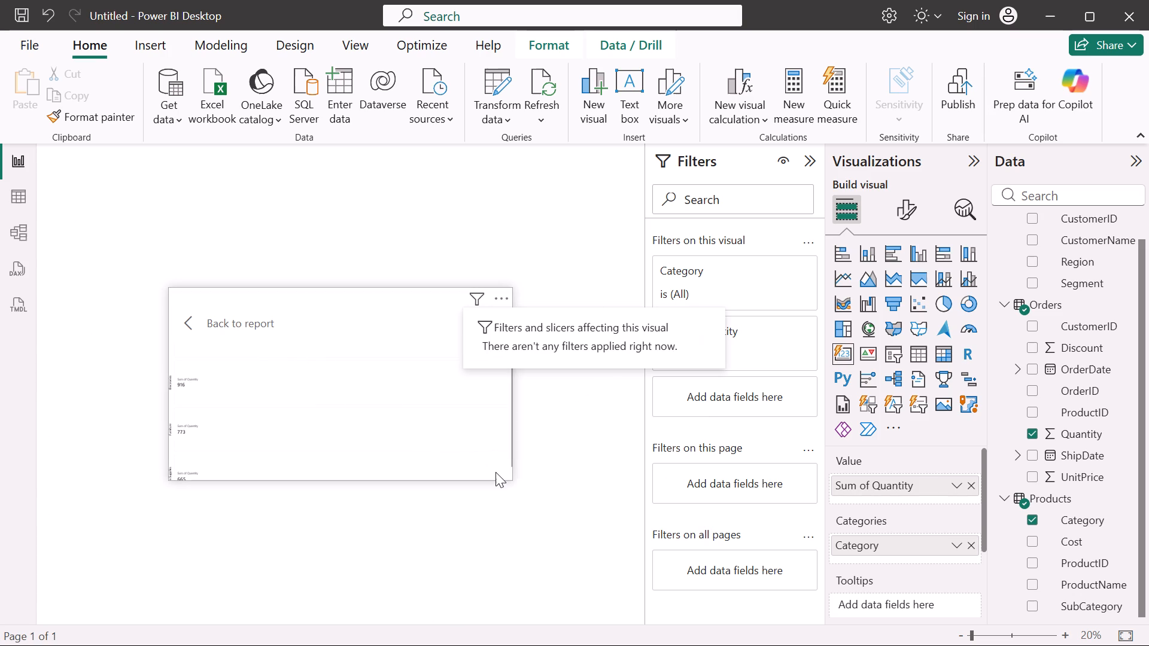
scroll(311, 411, right, 1)
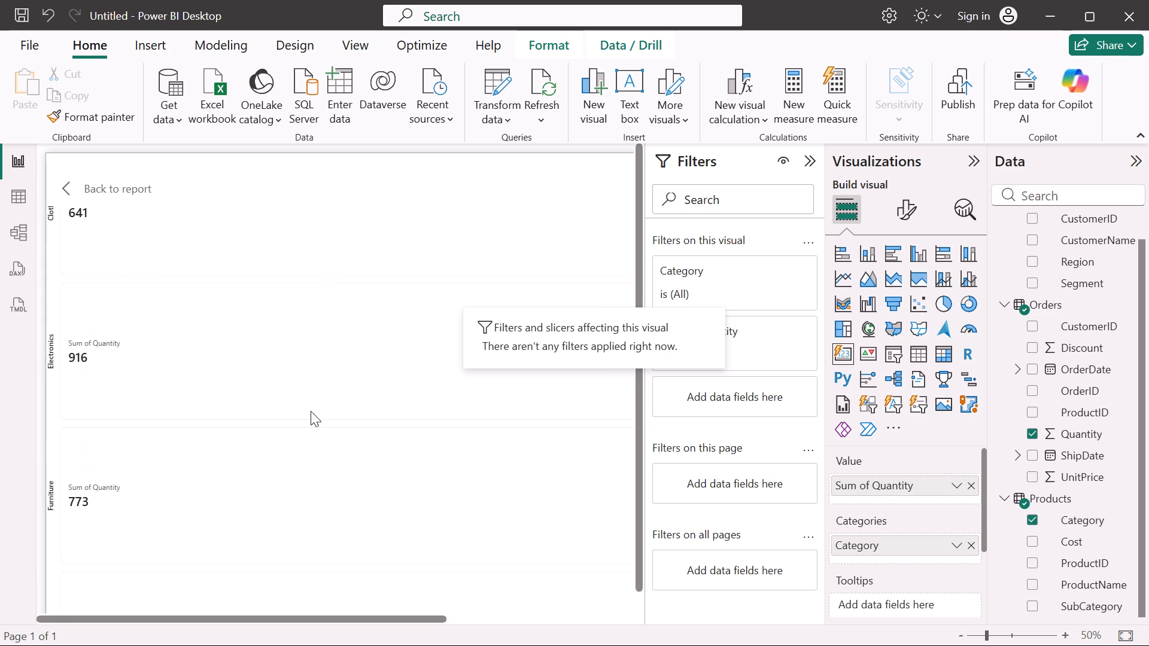
scroll(311, 411, up, 2)
scroll(311, 411, down, 3)
scroll(311, 411, up, 17)
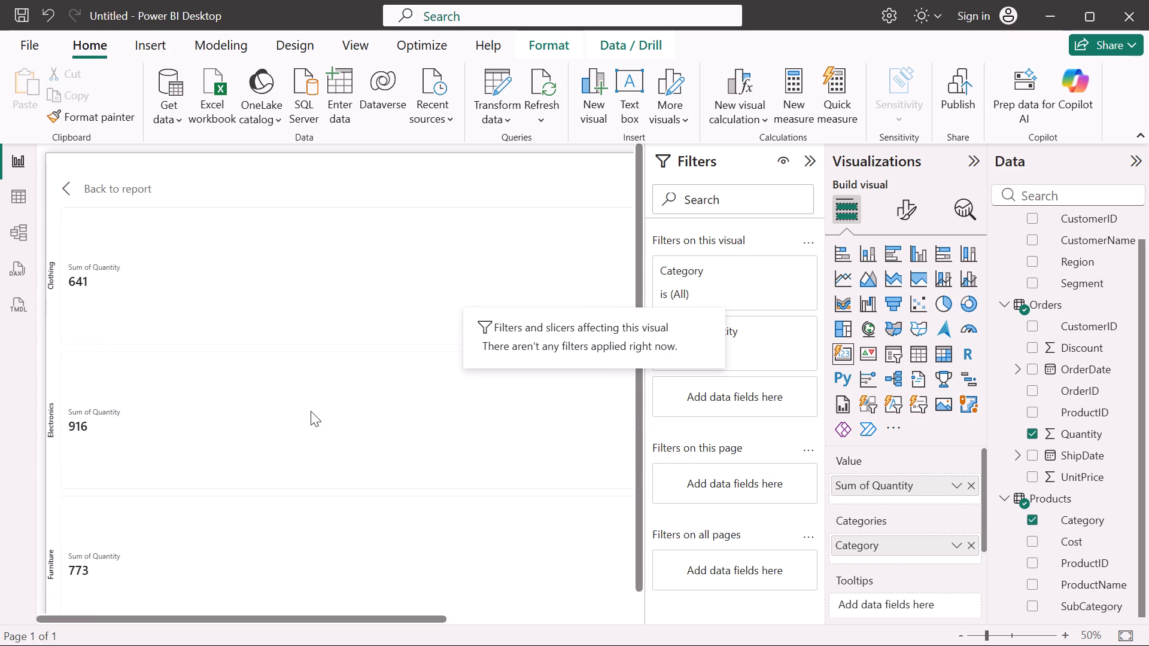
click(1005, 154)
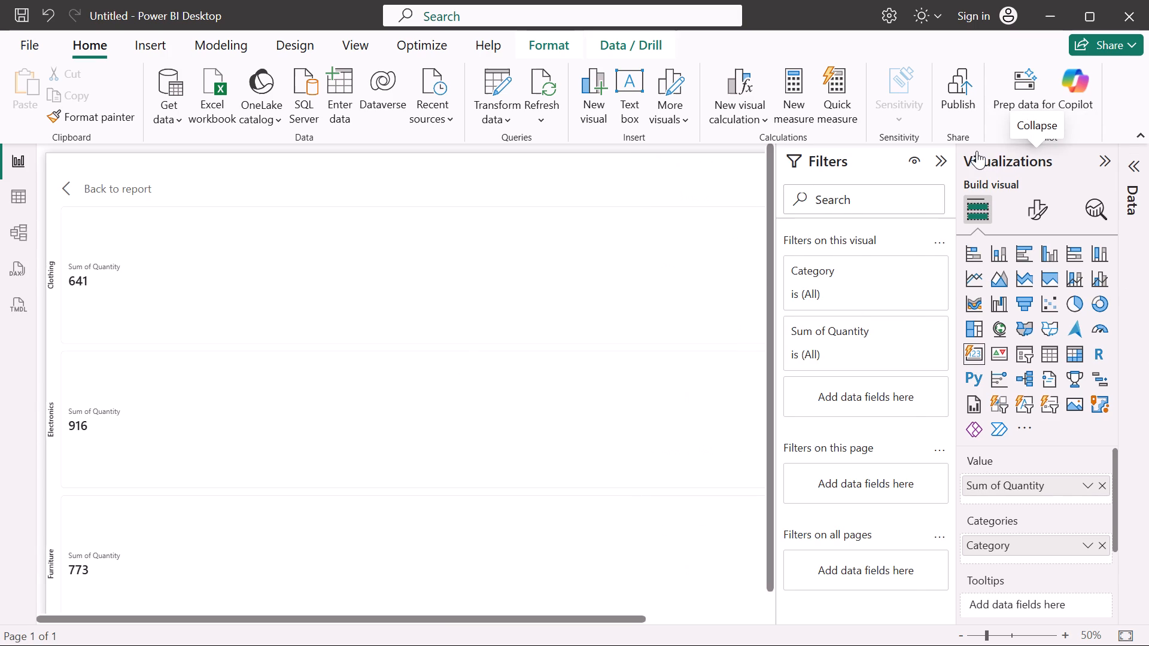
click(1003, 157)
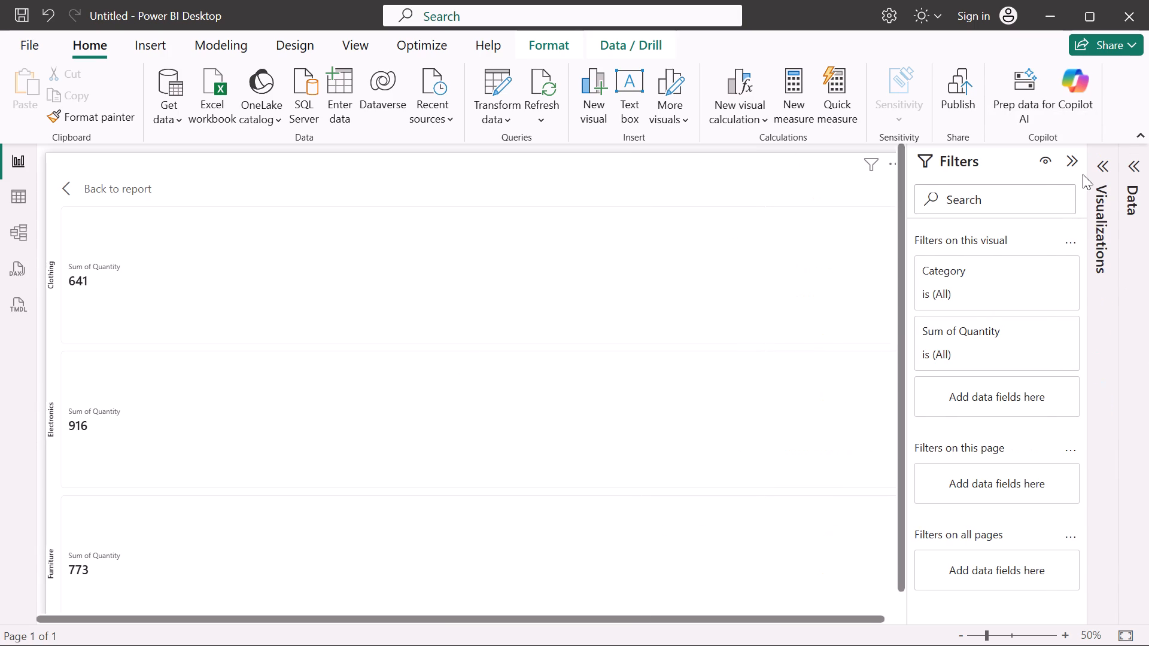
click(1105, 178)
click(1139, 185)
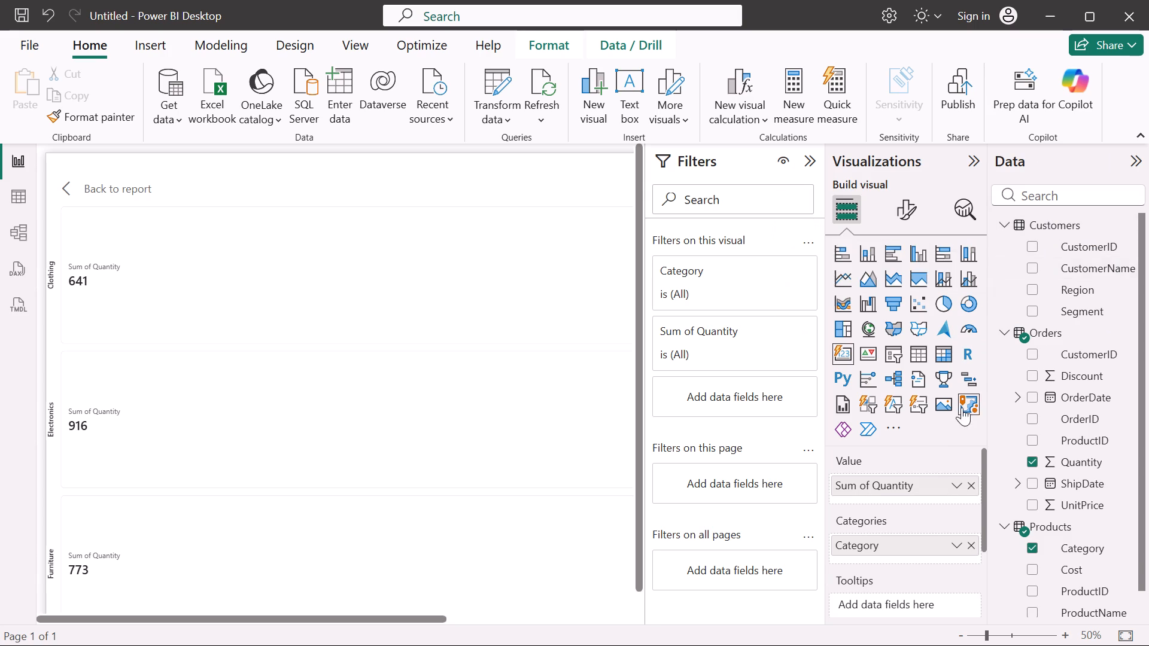
Change the aggregation of Quantity in the category cards to Average.
click(959, 487)
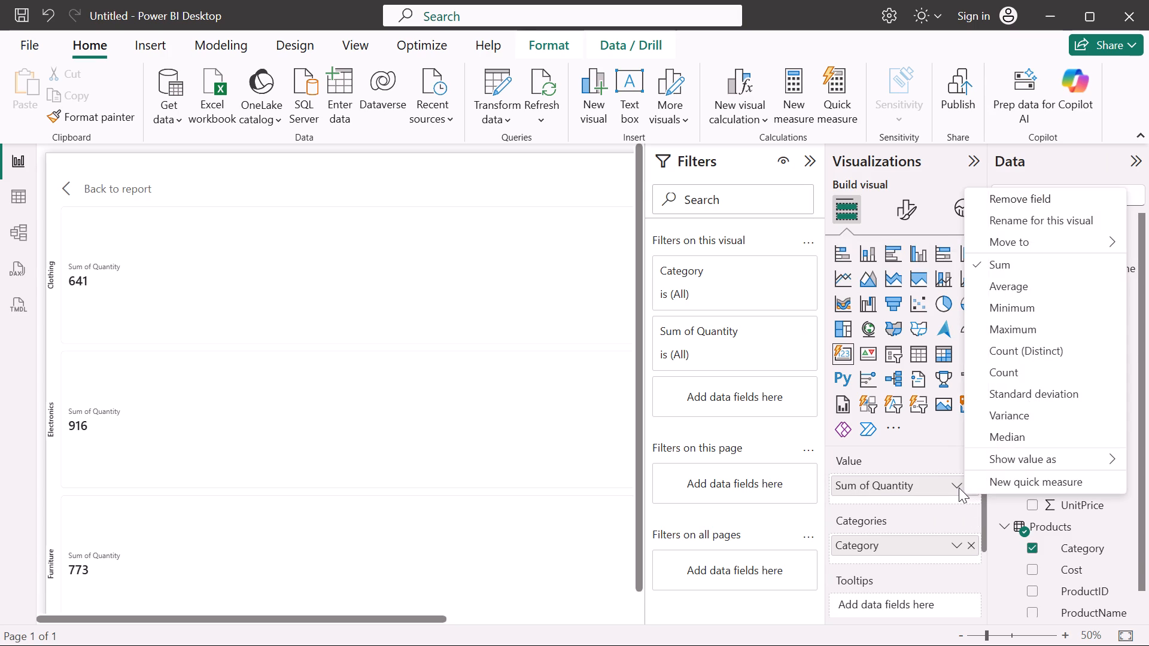
click(959, 487)
click(995, 287)
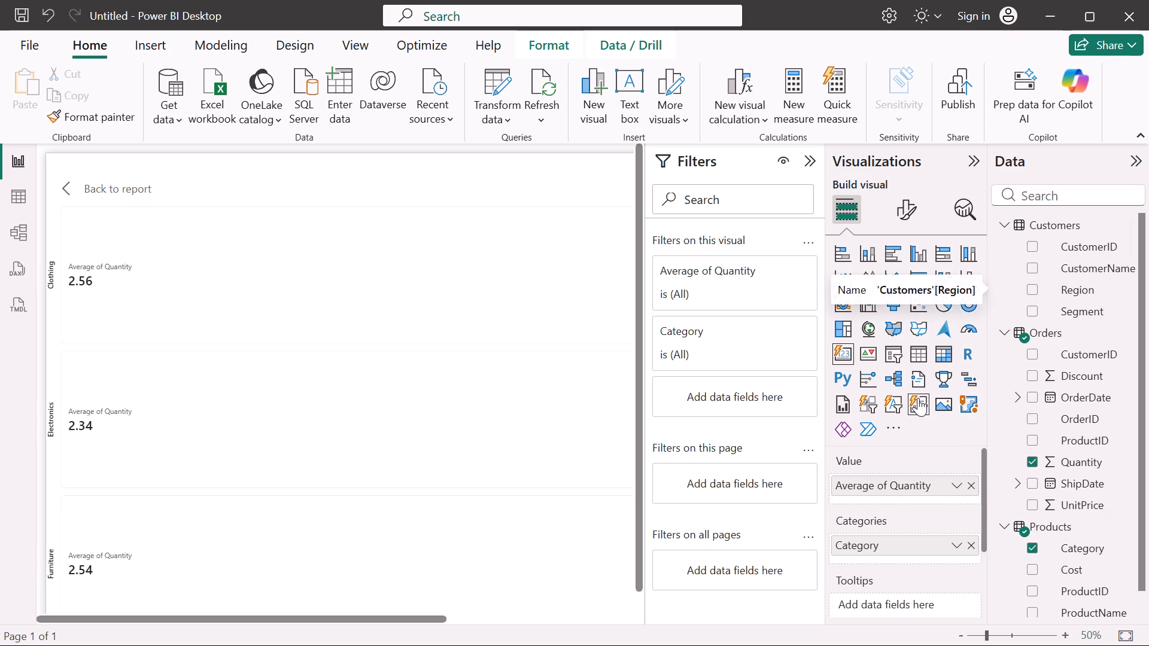
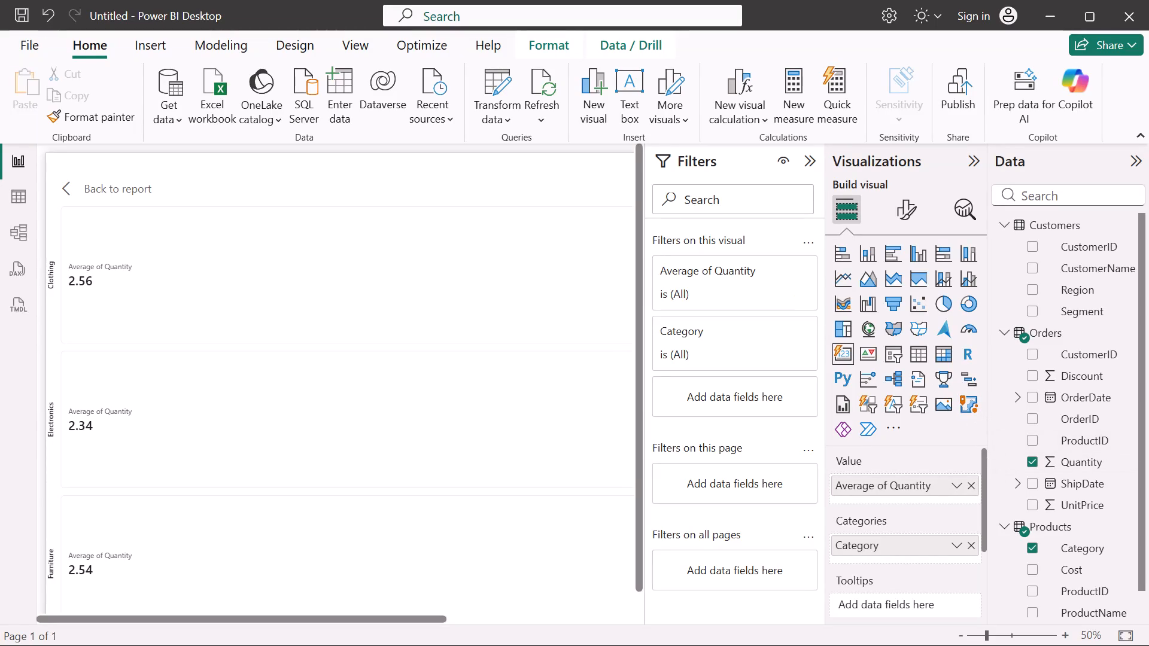
Leave the enlarged view of the category cards and return to the report page.
click(424, 252)
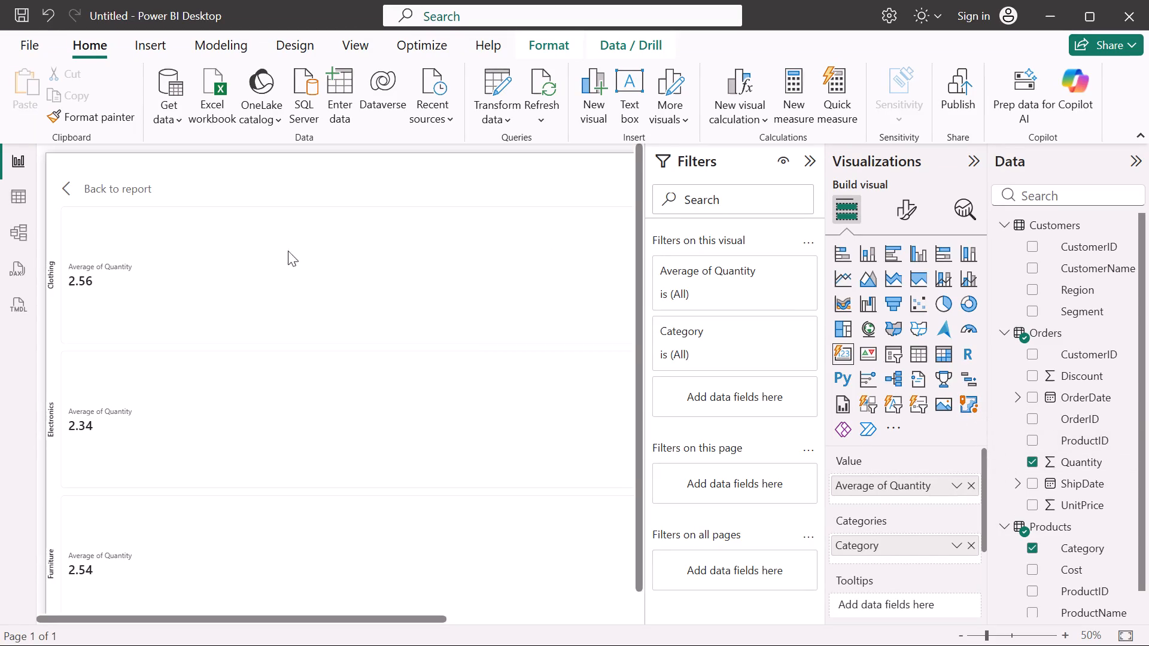
click(217, 255)
click(133, 179)
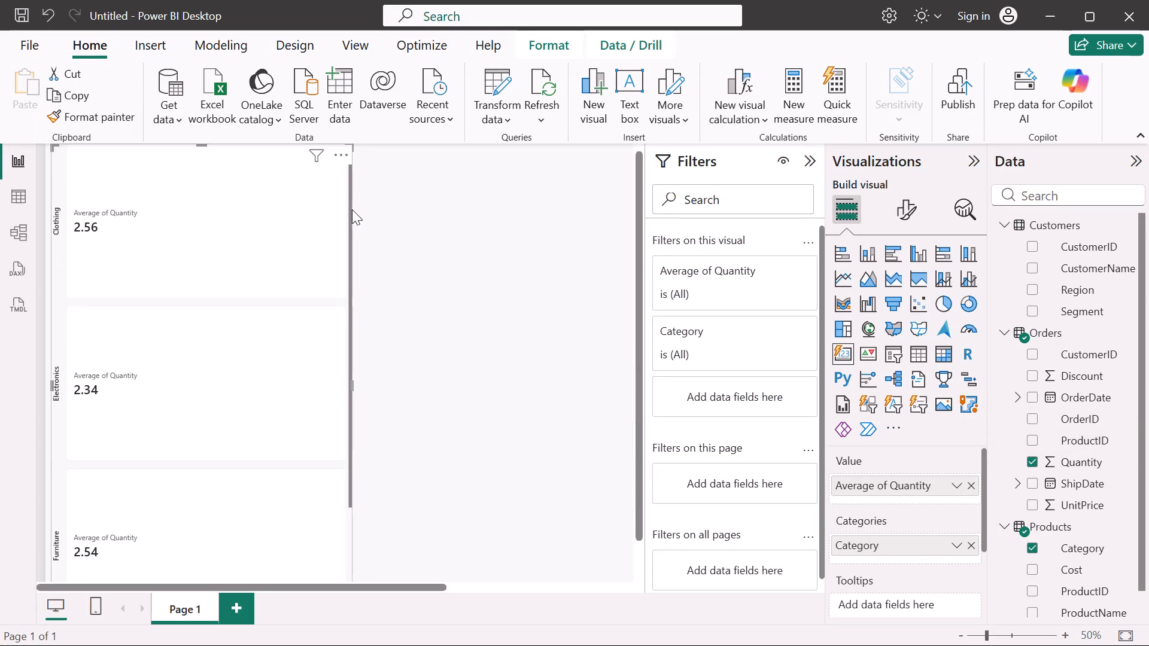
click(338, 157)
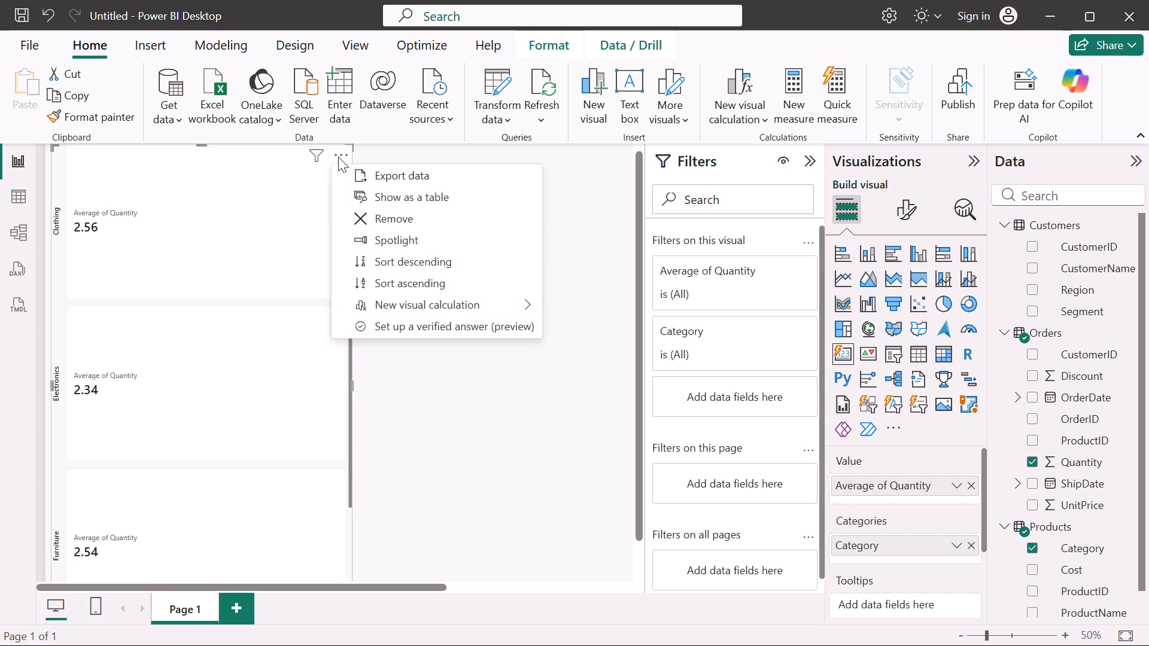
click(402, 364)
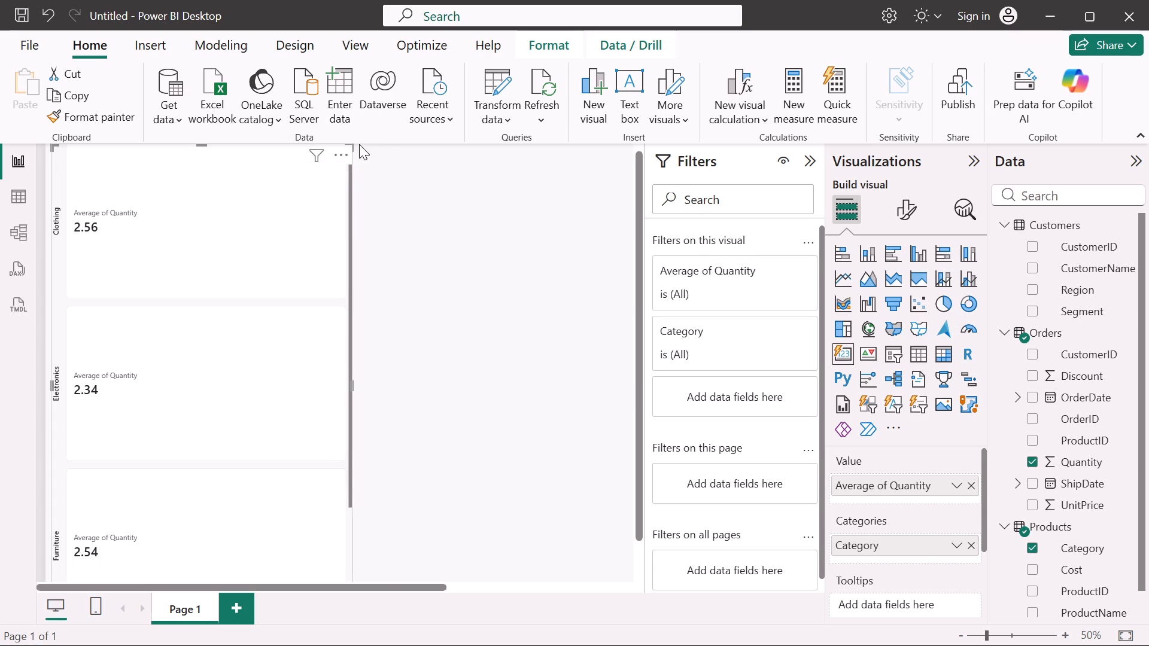
Shrink the category card visual to a compact block in the page's upper-left corner, tall enough to fit three cards.
drag(352, 146, 309, 205)
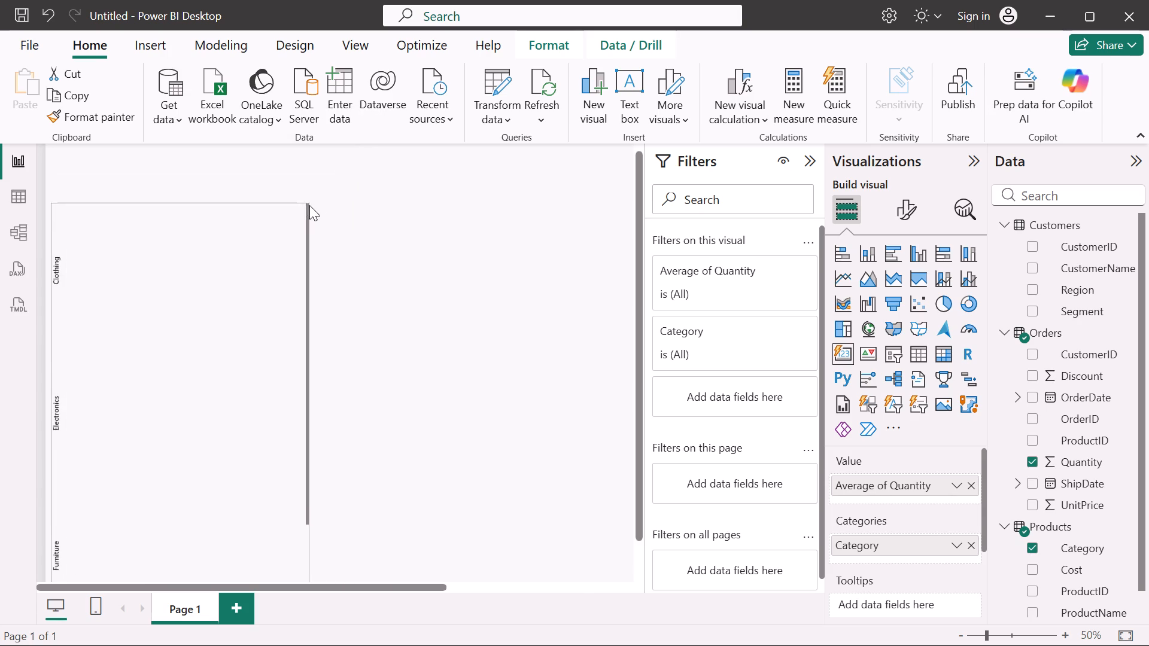
drag(309, 205, 341, 146)
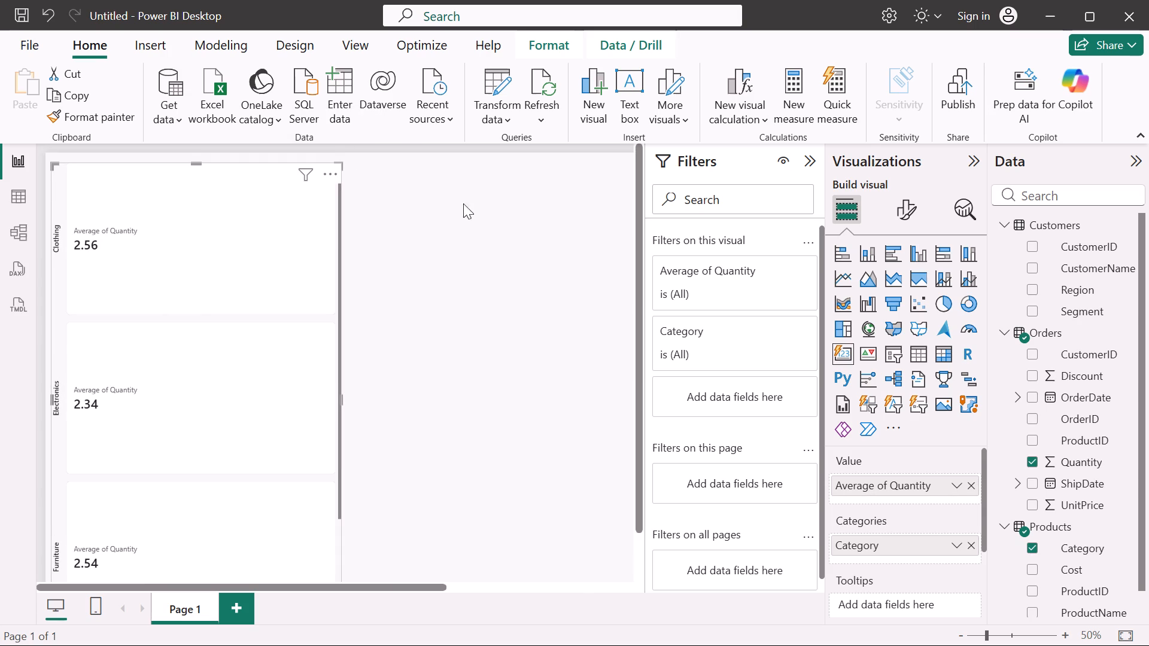
click(467, 205)
scroll(467, 205, down, 5)
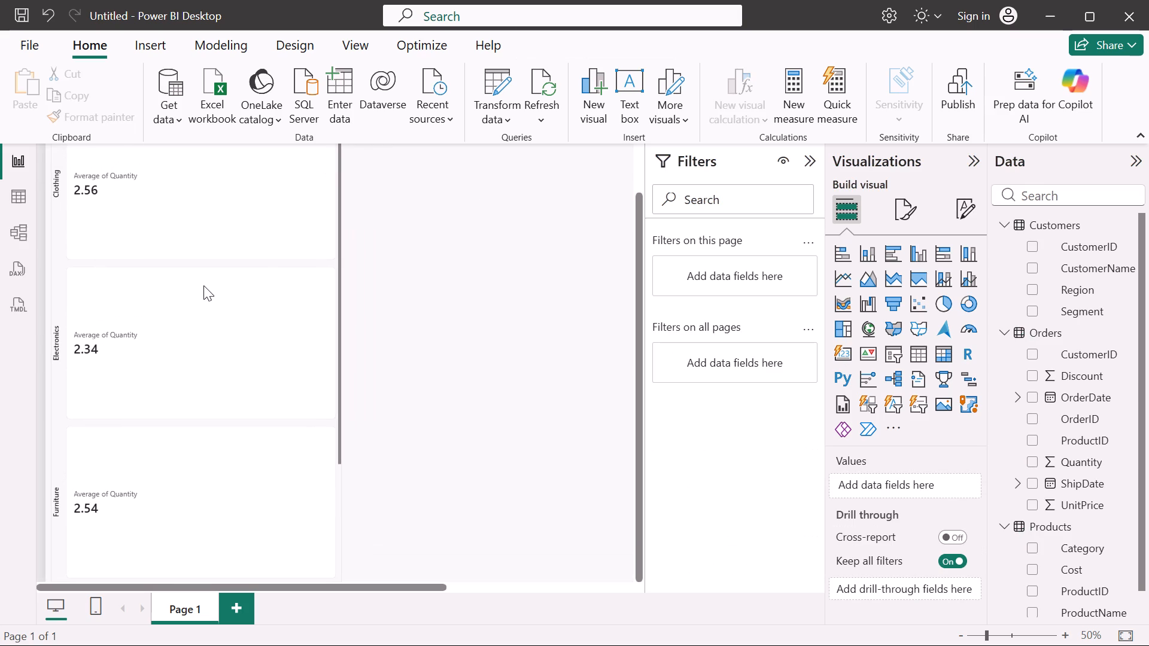
scroll(203, 285, down, 8)
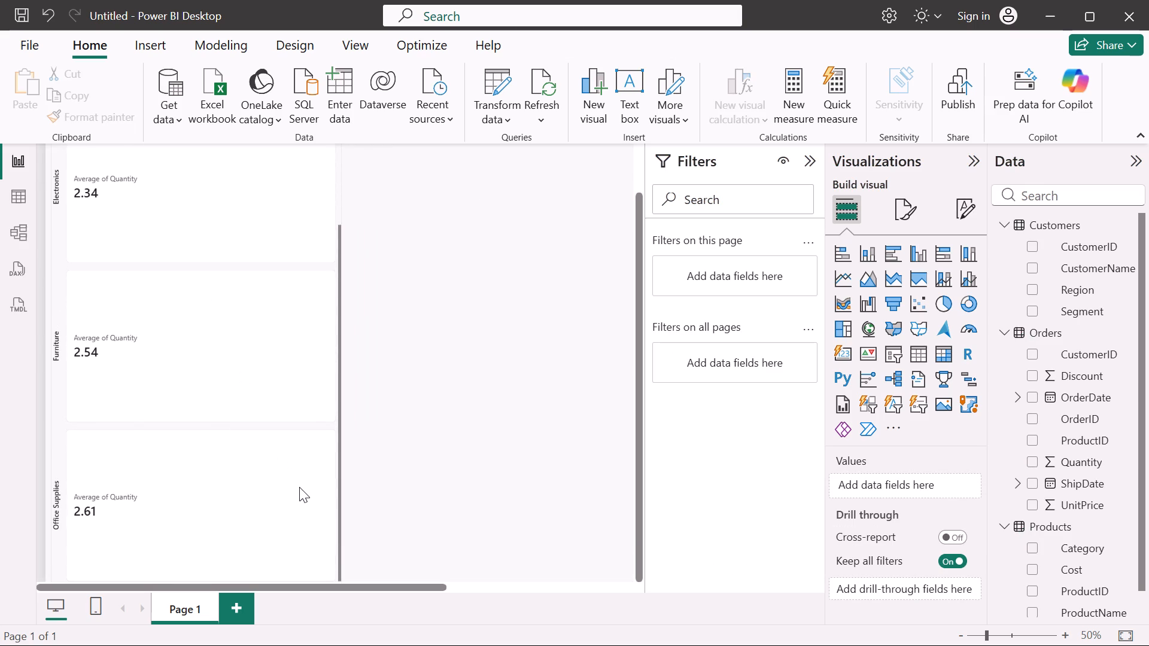
click(299, 487)
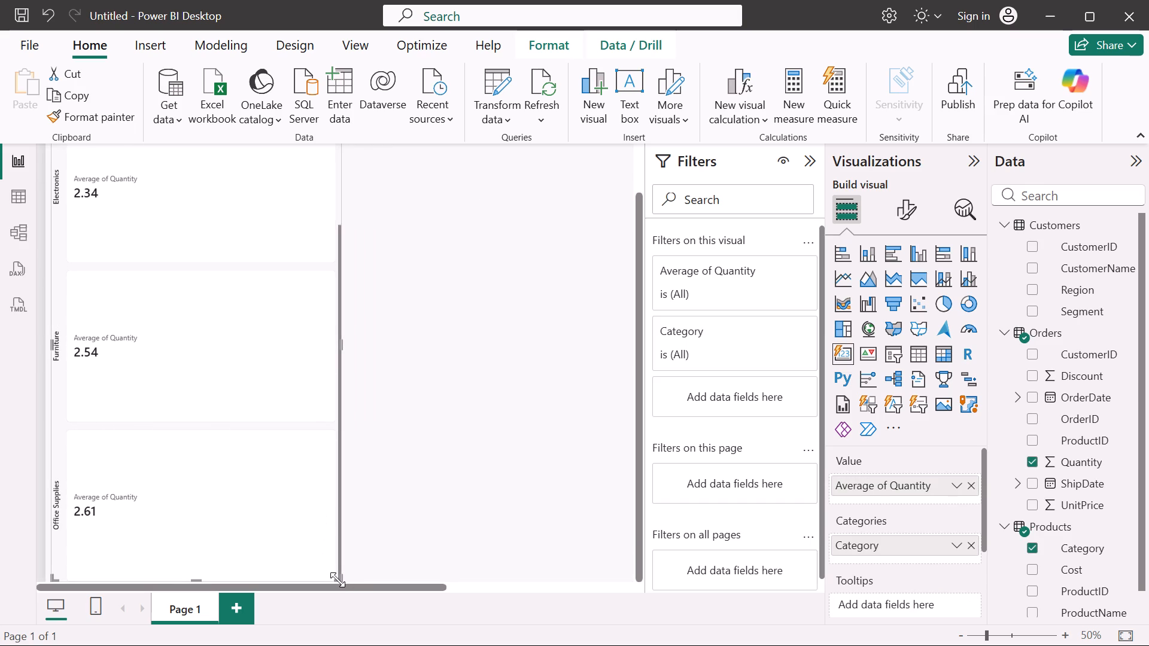
drag(338, 580, 344, 175)
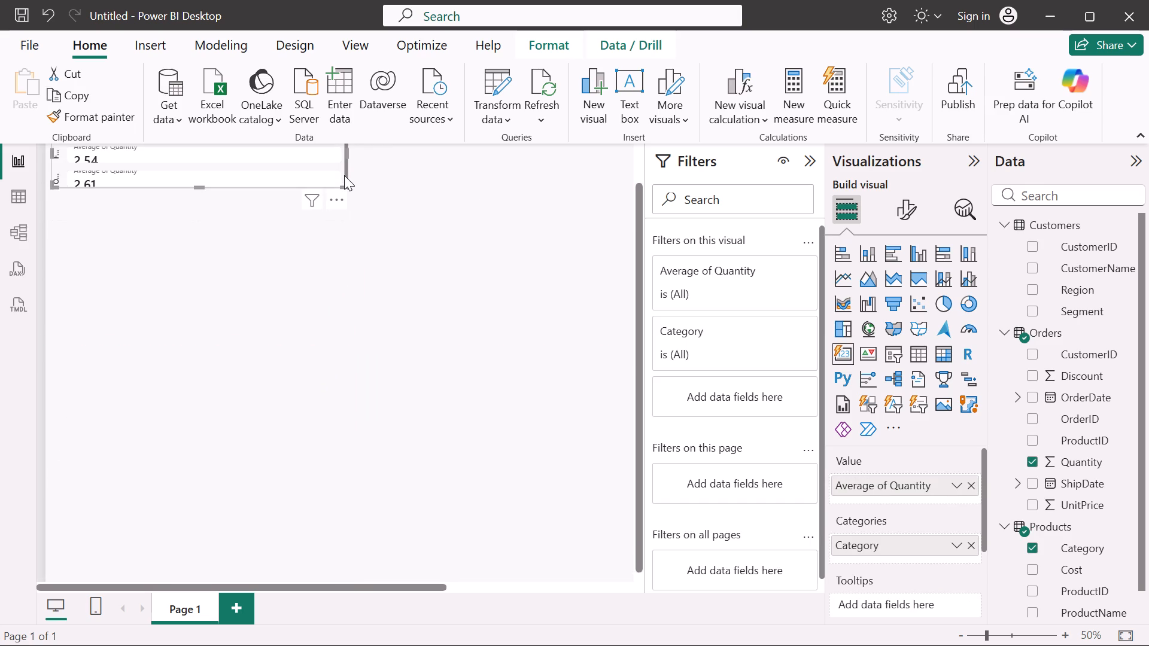
scroll(430, 223, up, 4)
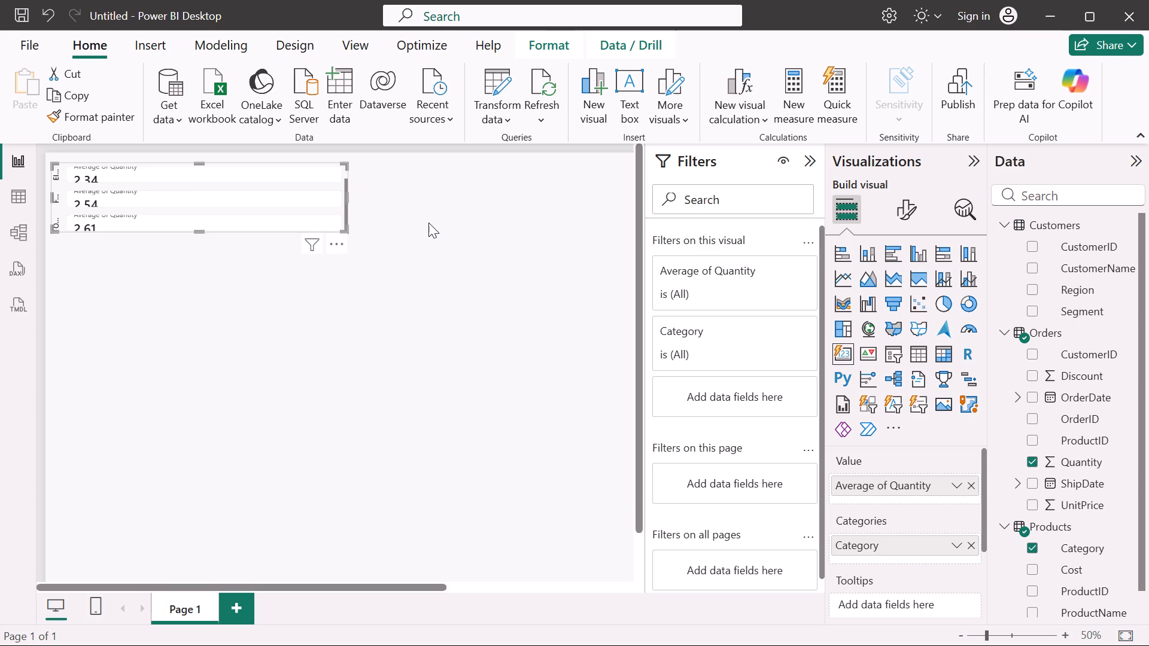
drag(348, 230, 339, 281)
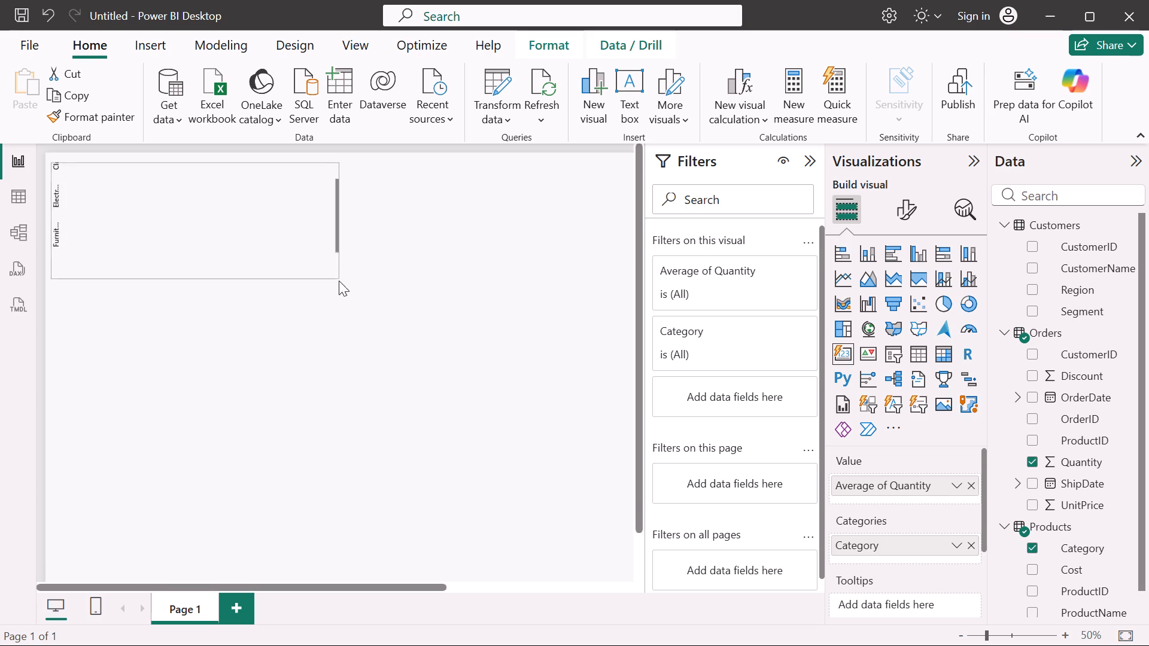
drag(339, 281, 344, 345)
scroll(211, 219, up, 4)
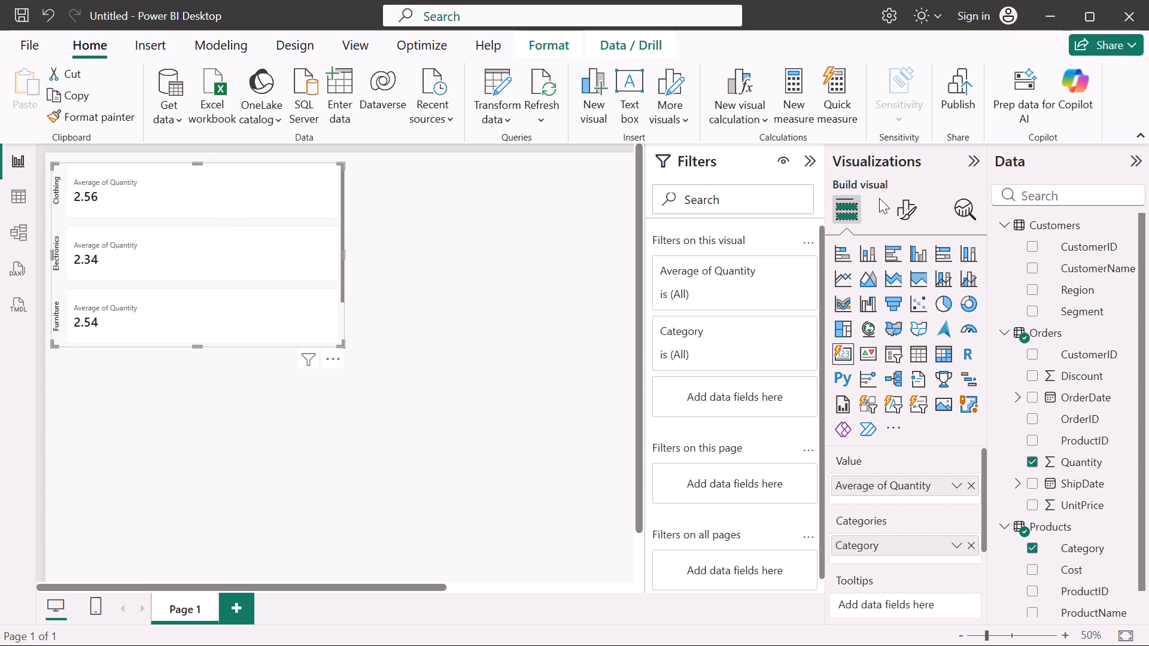
Open the formatting settings of the category card visual.
click(908, 214)
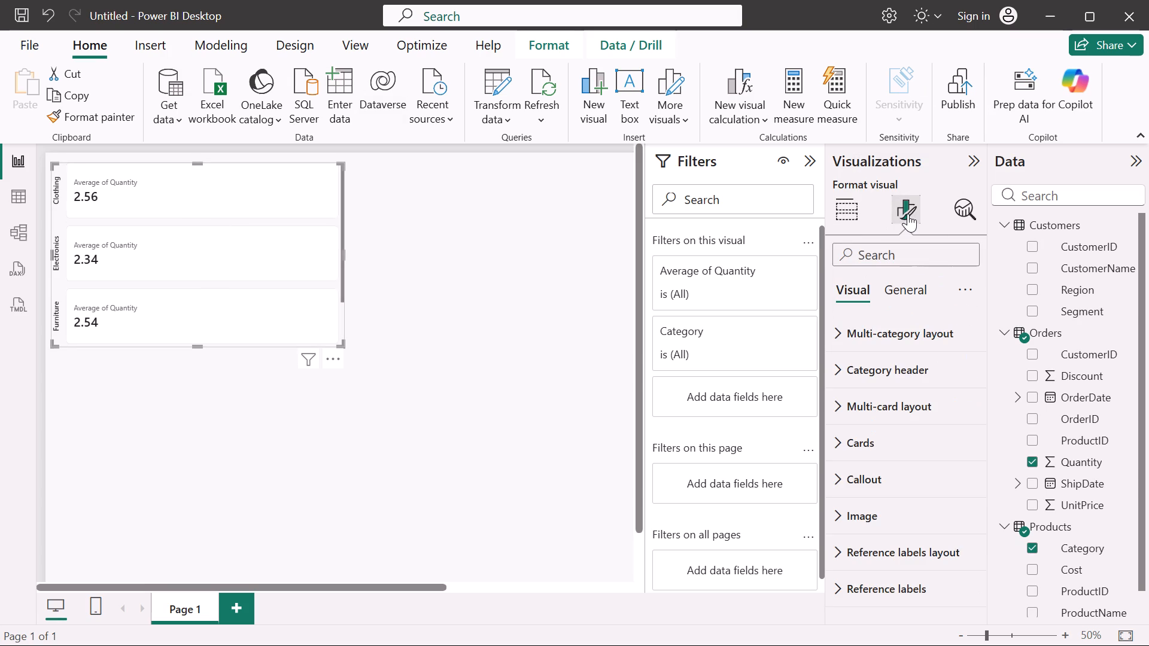